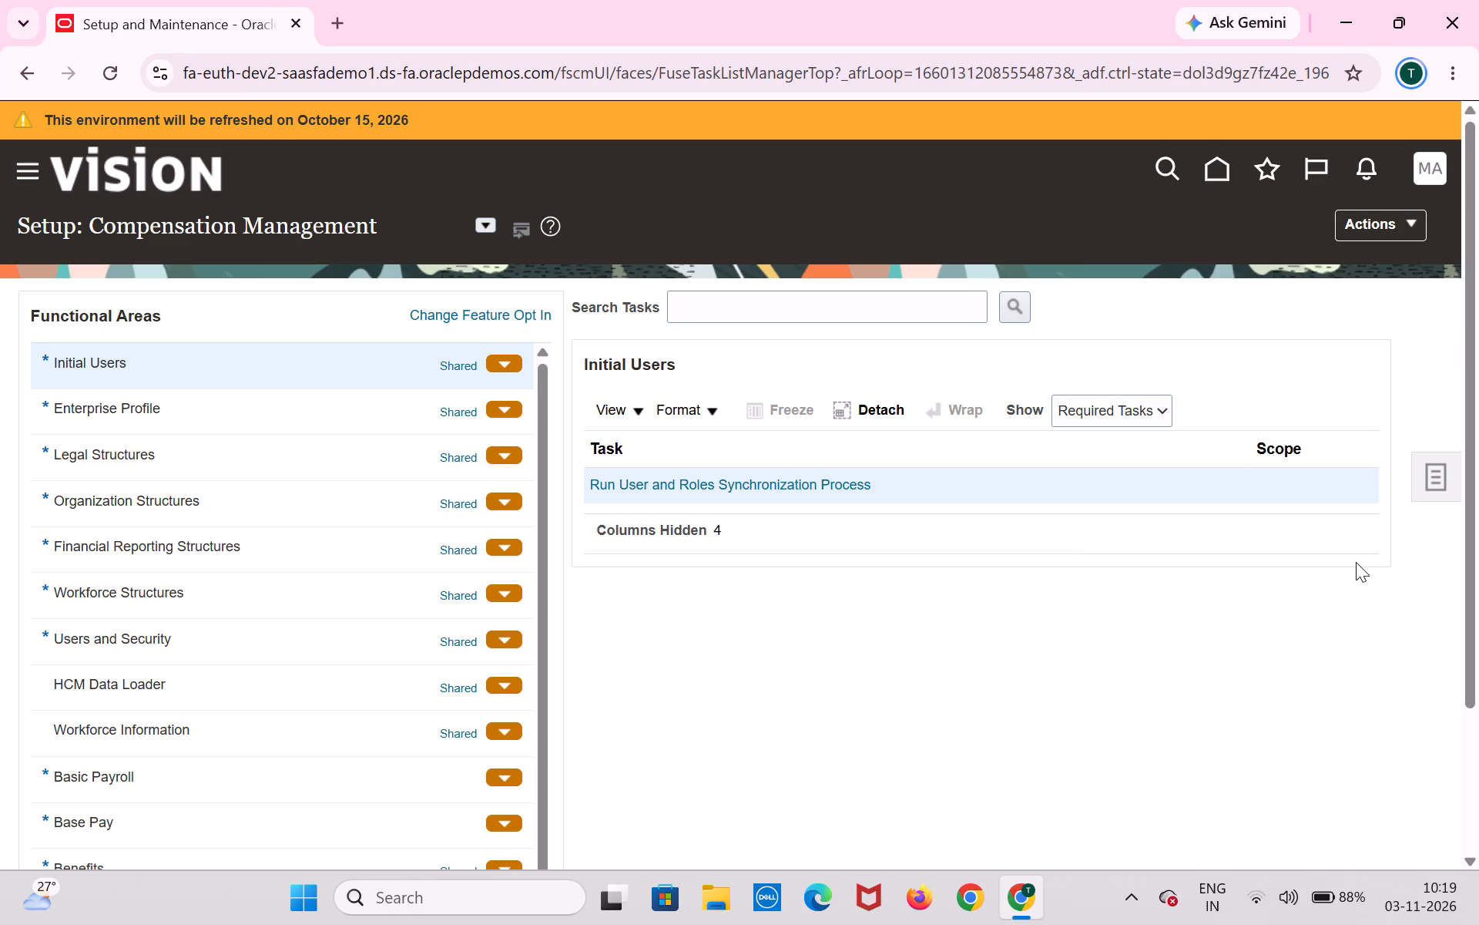
# Open the Manage Implementation Projects page from the setup tasks.
pyautogui.click(1431, 478)
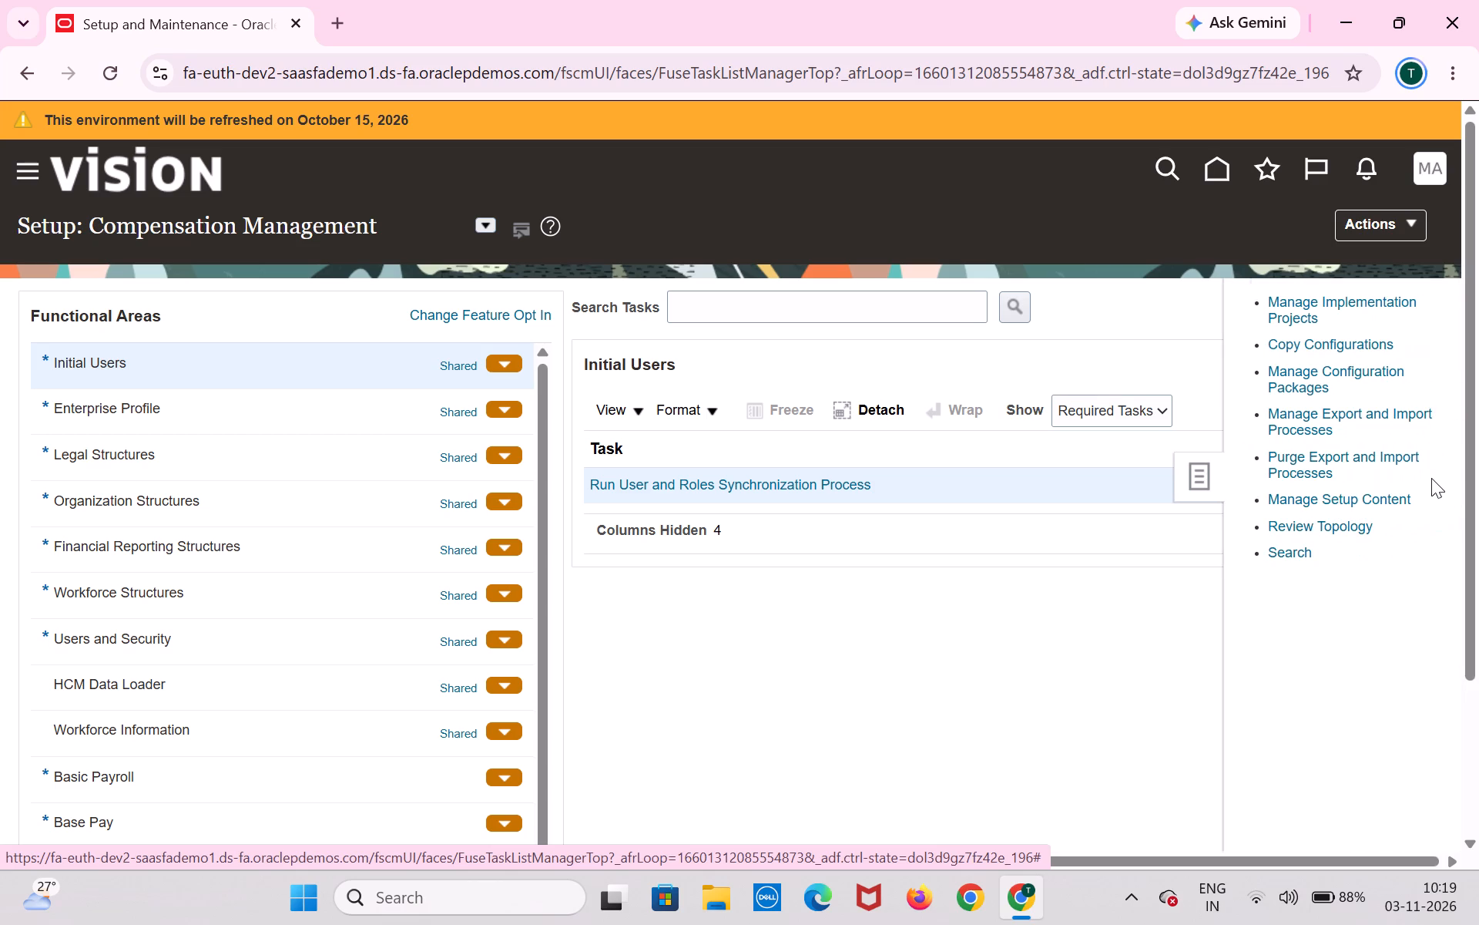
pyautogui.click(1371, 306)
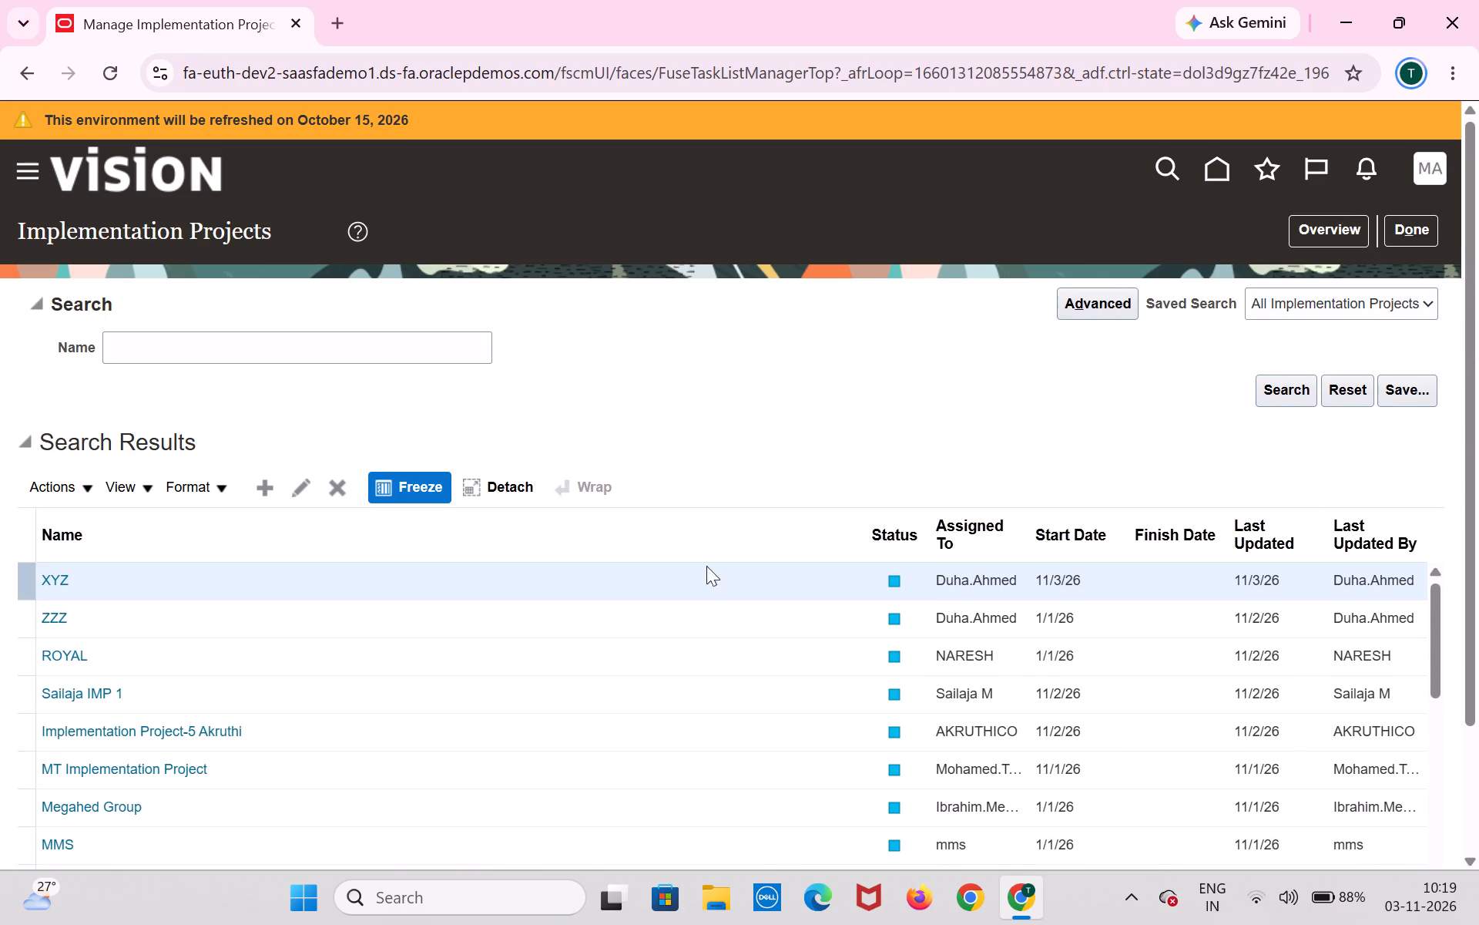
# Create a new implementation project named Tata Implementation Project and continue to the selection of offerings.
pyautogui.click(256, 492)
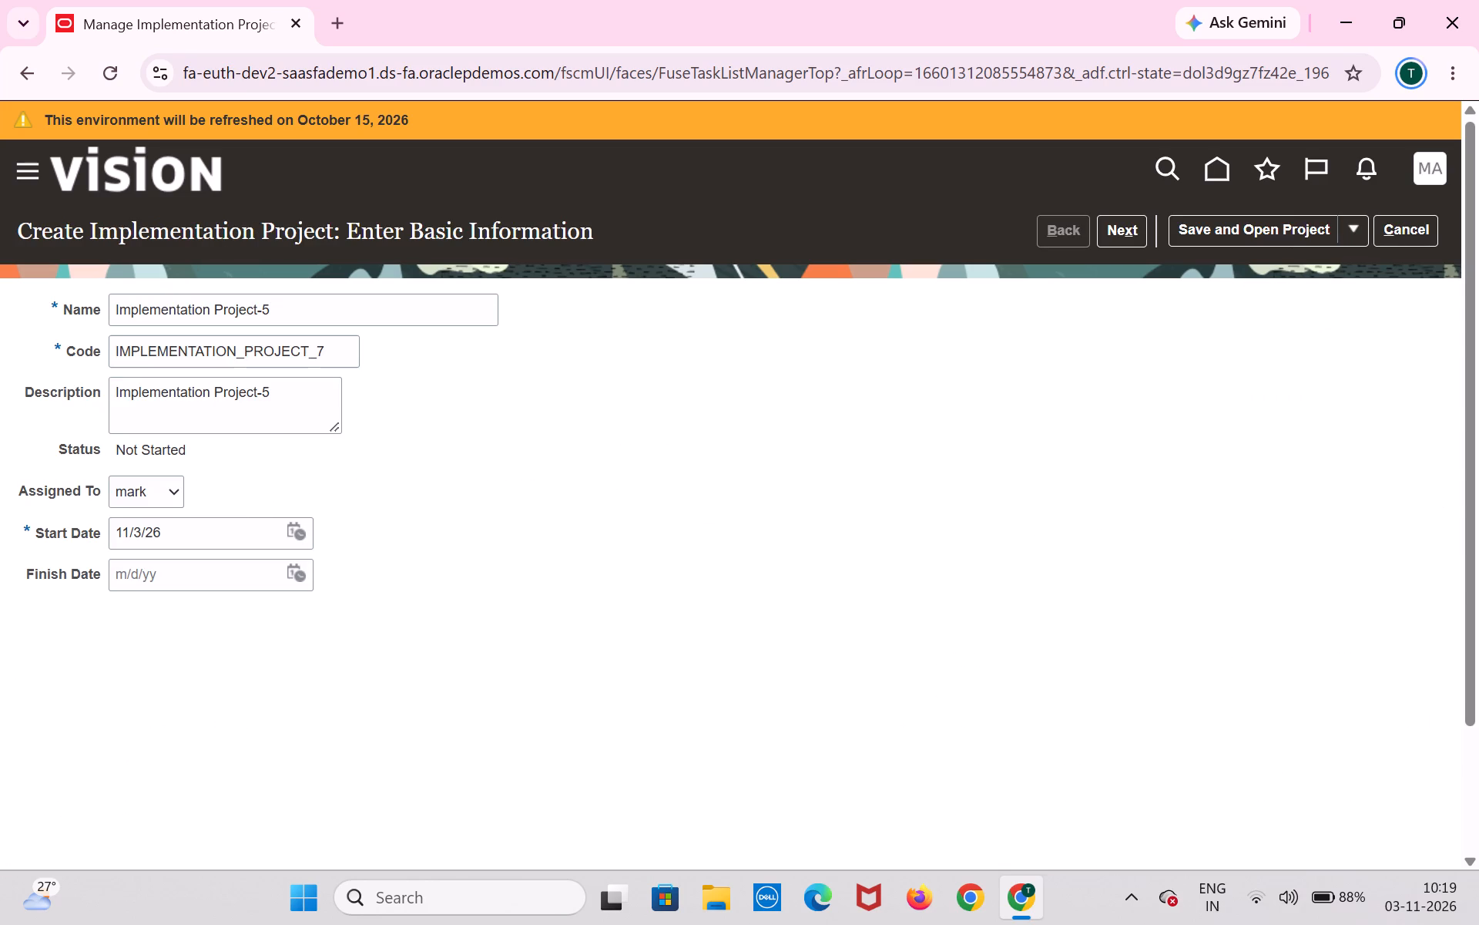
pyautogui.click(320, 314)
pyautogui.press('BackSpace')
pyautogui.press('BackSpace')
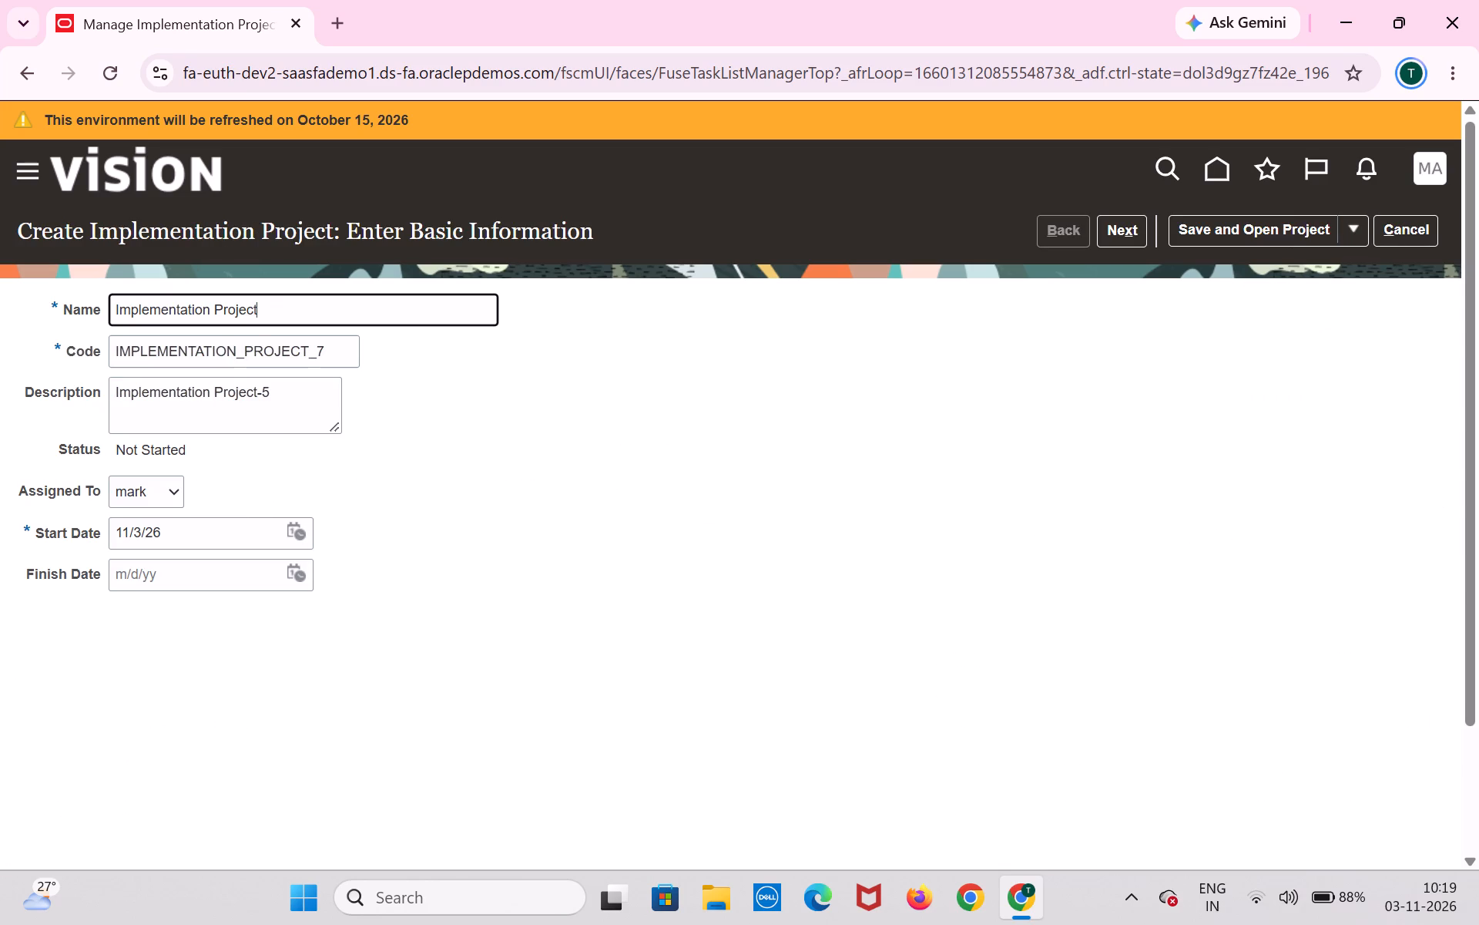
pyautogui.press('Left')
pyautogui.press('Left')
pyautogui.press('Left')
pyautogui.press('Left')
pyautogui.press('Left')
pyautogui.press('Left')
pyautogui.press('Left')
pyautogui.press('Left')
pyautogui.press('Left')
pyautogui.press('Left')
pyautogui.press('Left')
pyautogui.press('Left')
pyautogui.press('Left')
pyautogui.press('Left')
pyautogui.press('Left')
pyautogui.press('Left')
pyautogui.press('Left')
pyautogui.press('Left')
pyautogui.press('Left')
pyautogui.press('Left')
pyautogui.write('Tata')
pyautogui.press('space')
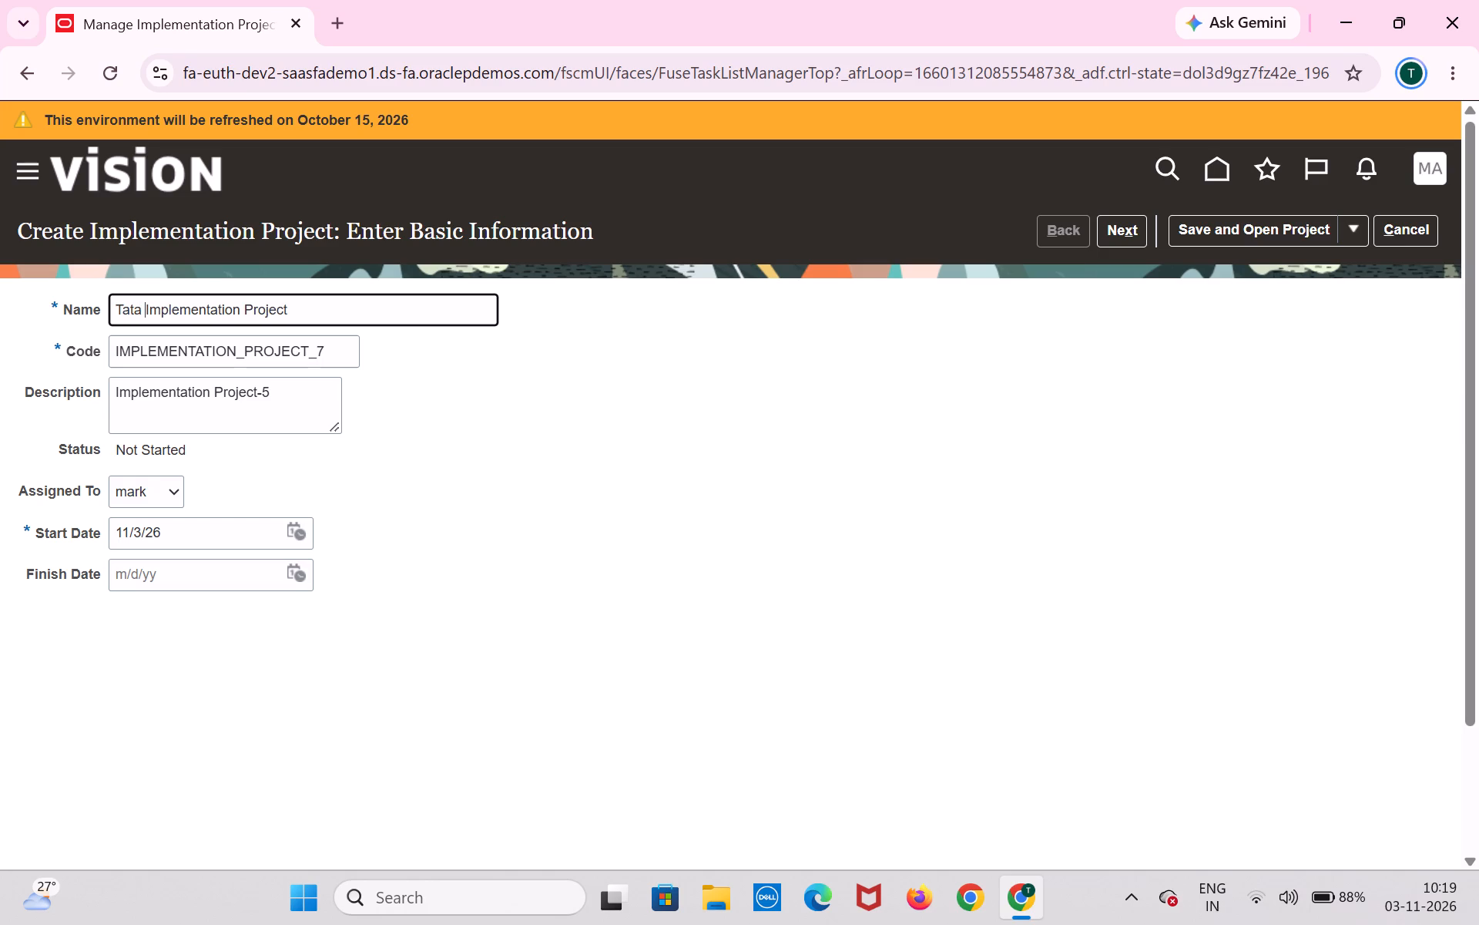
pyautogui.click(309, 406)
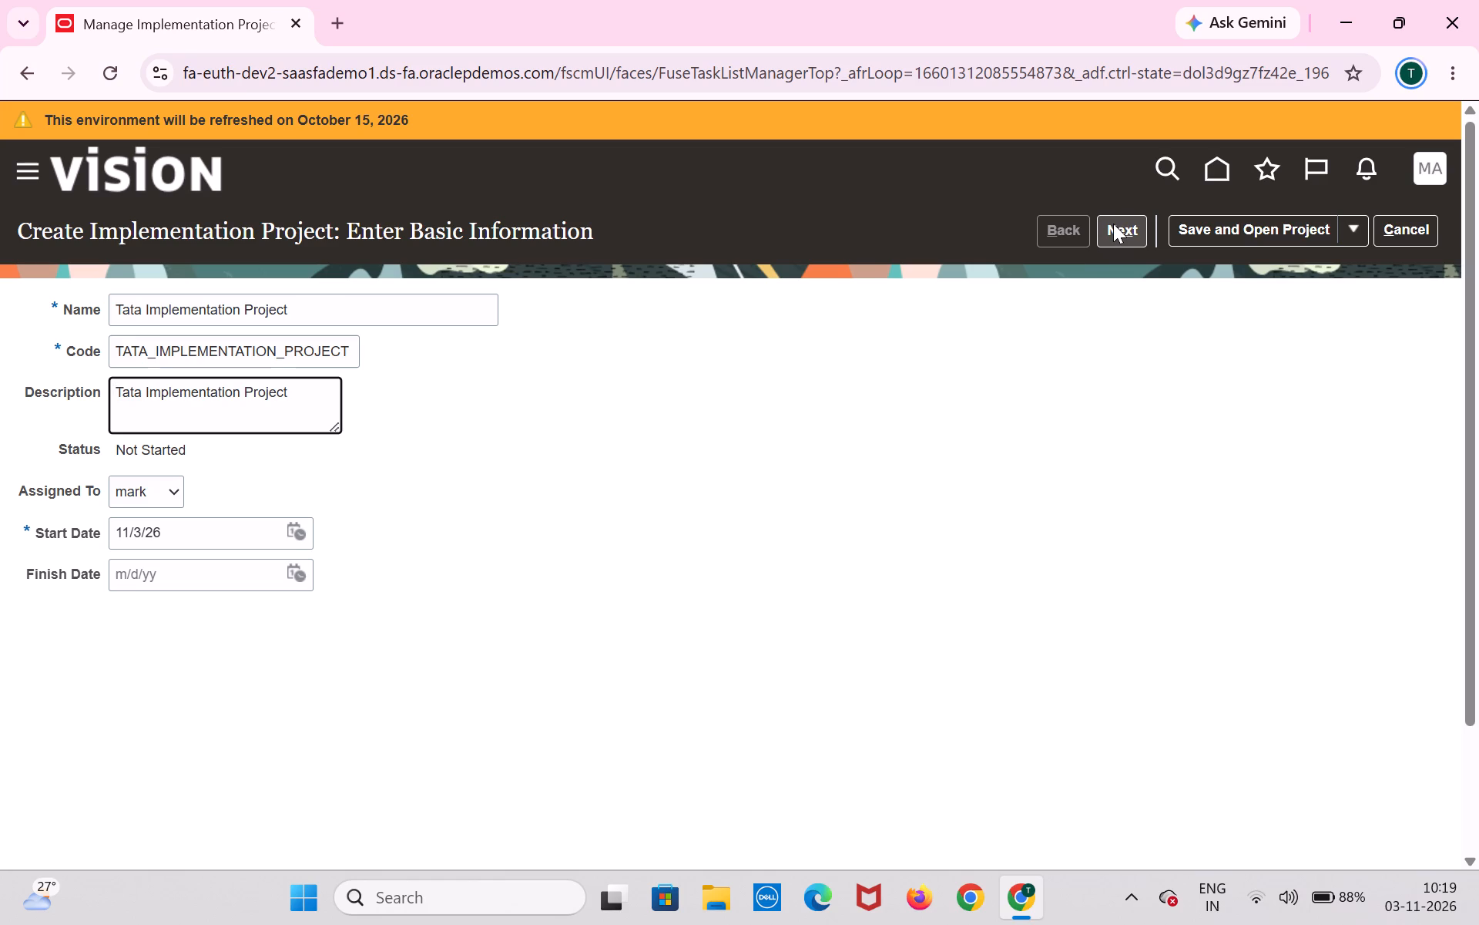
pyautogui.click(1113, 224)
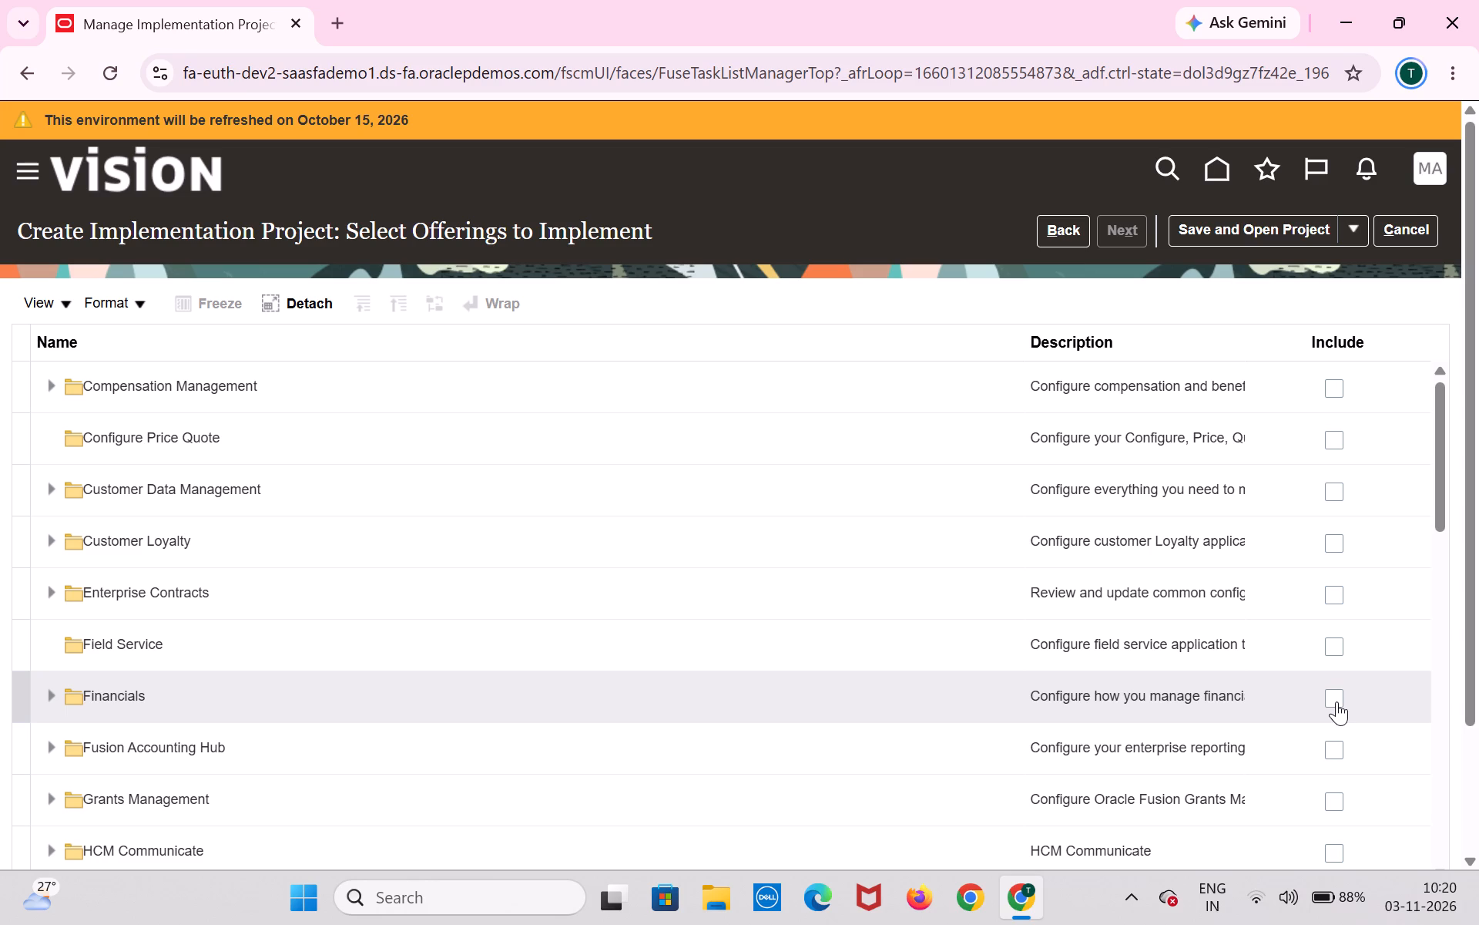
# Include the Financials offering with its Supplier Invoice Processing, Expenses, Fixed Assets and Customer Invoice Processing options.
pyautogui.click(1336, 701)
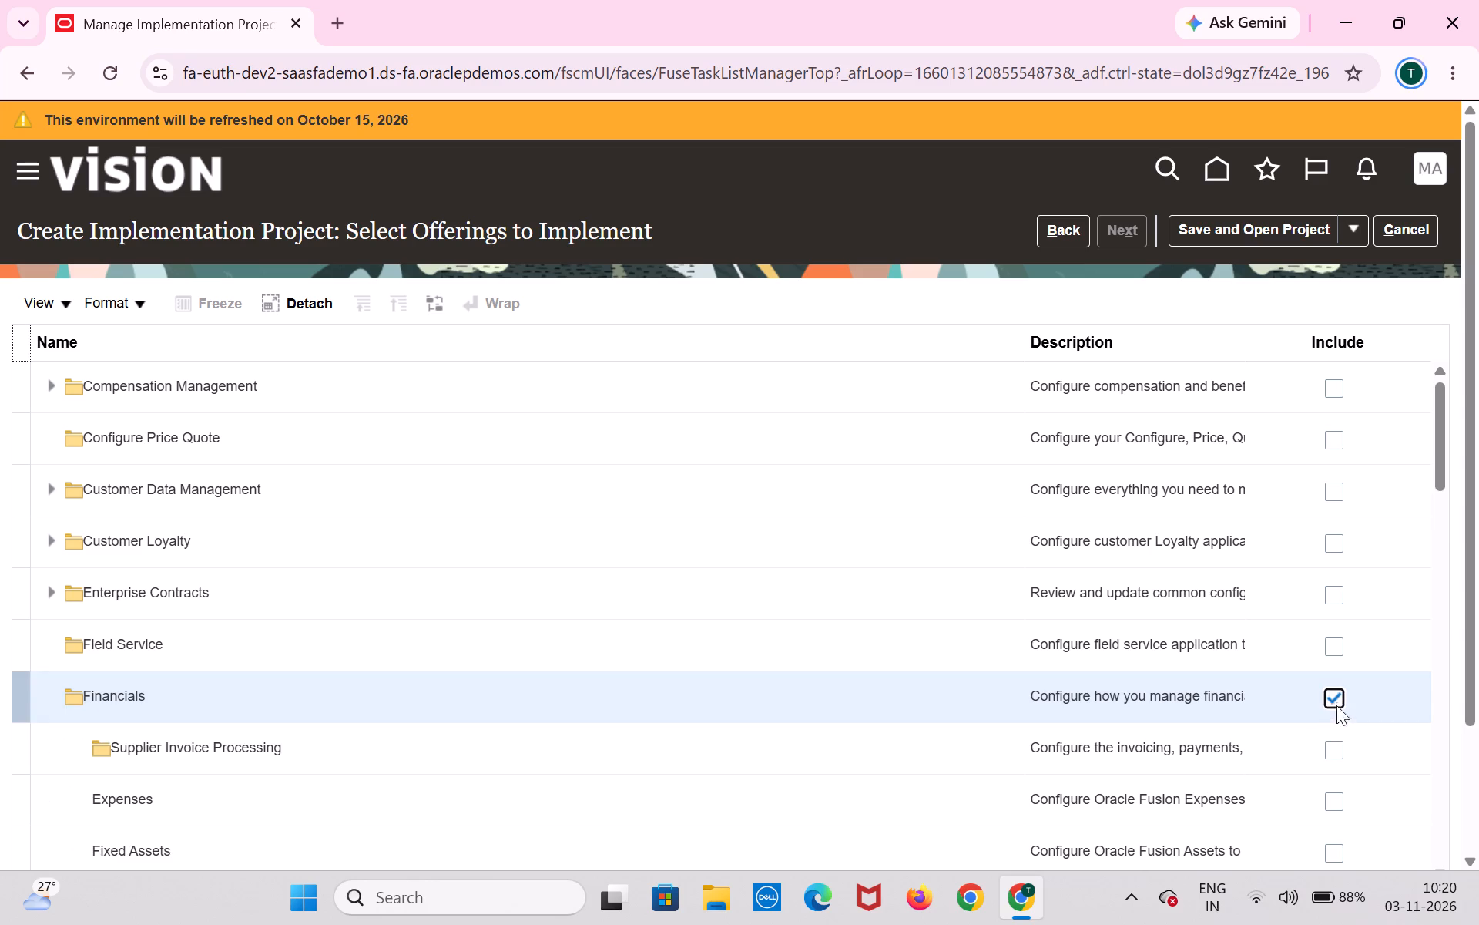
pyautogui.click(1330, 746)
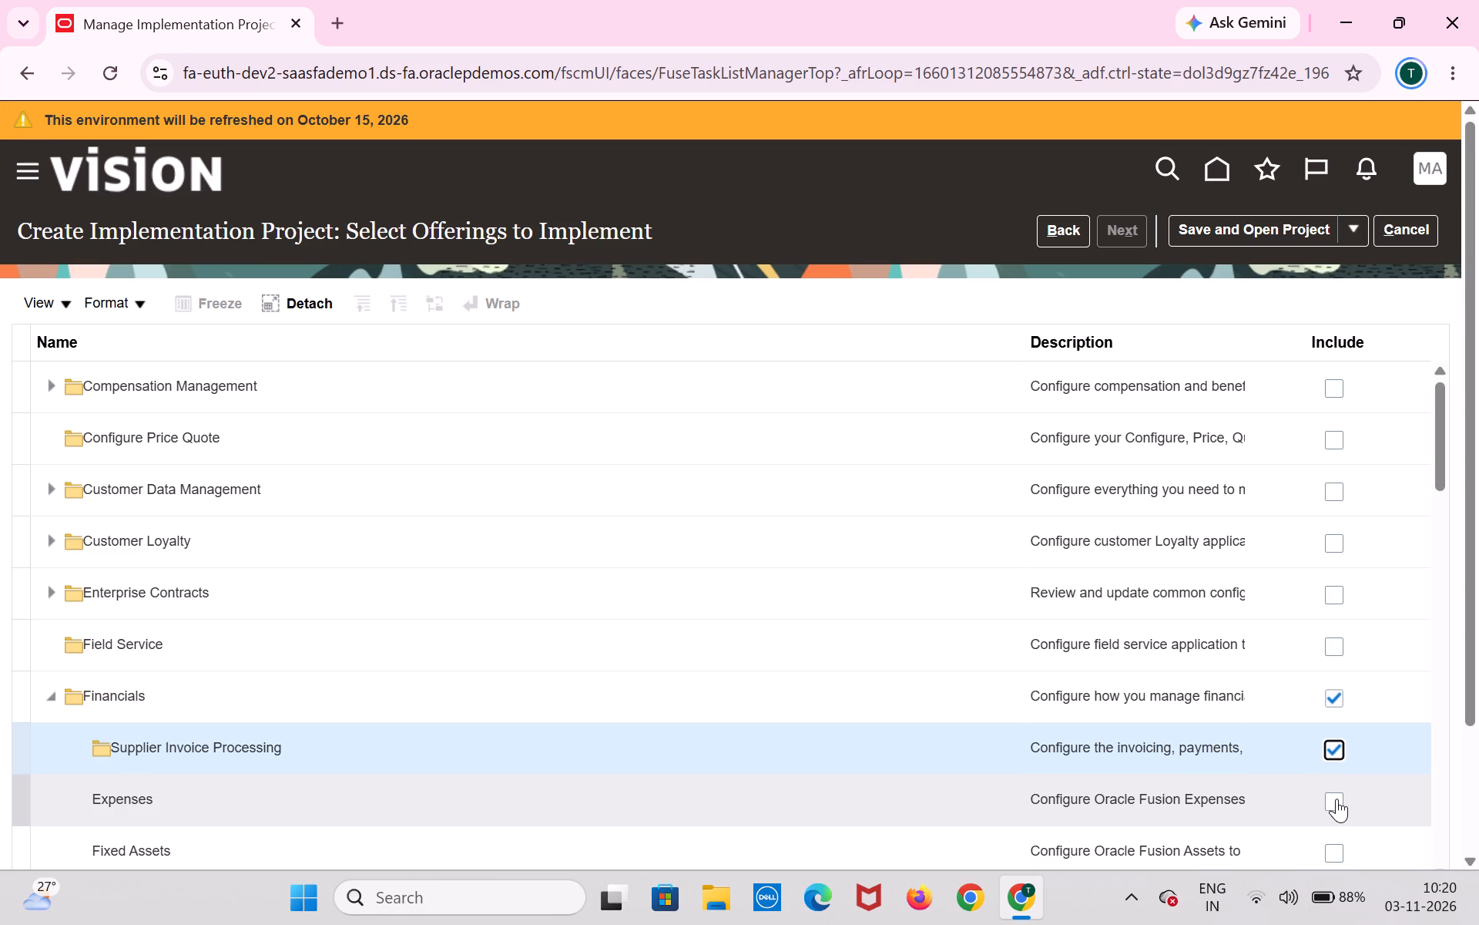
pyautogui.click(1336, 799)
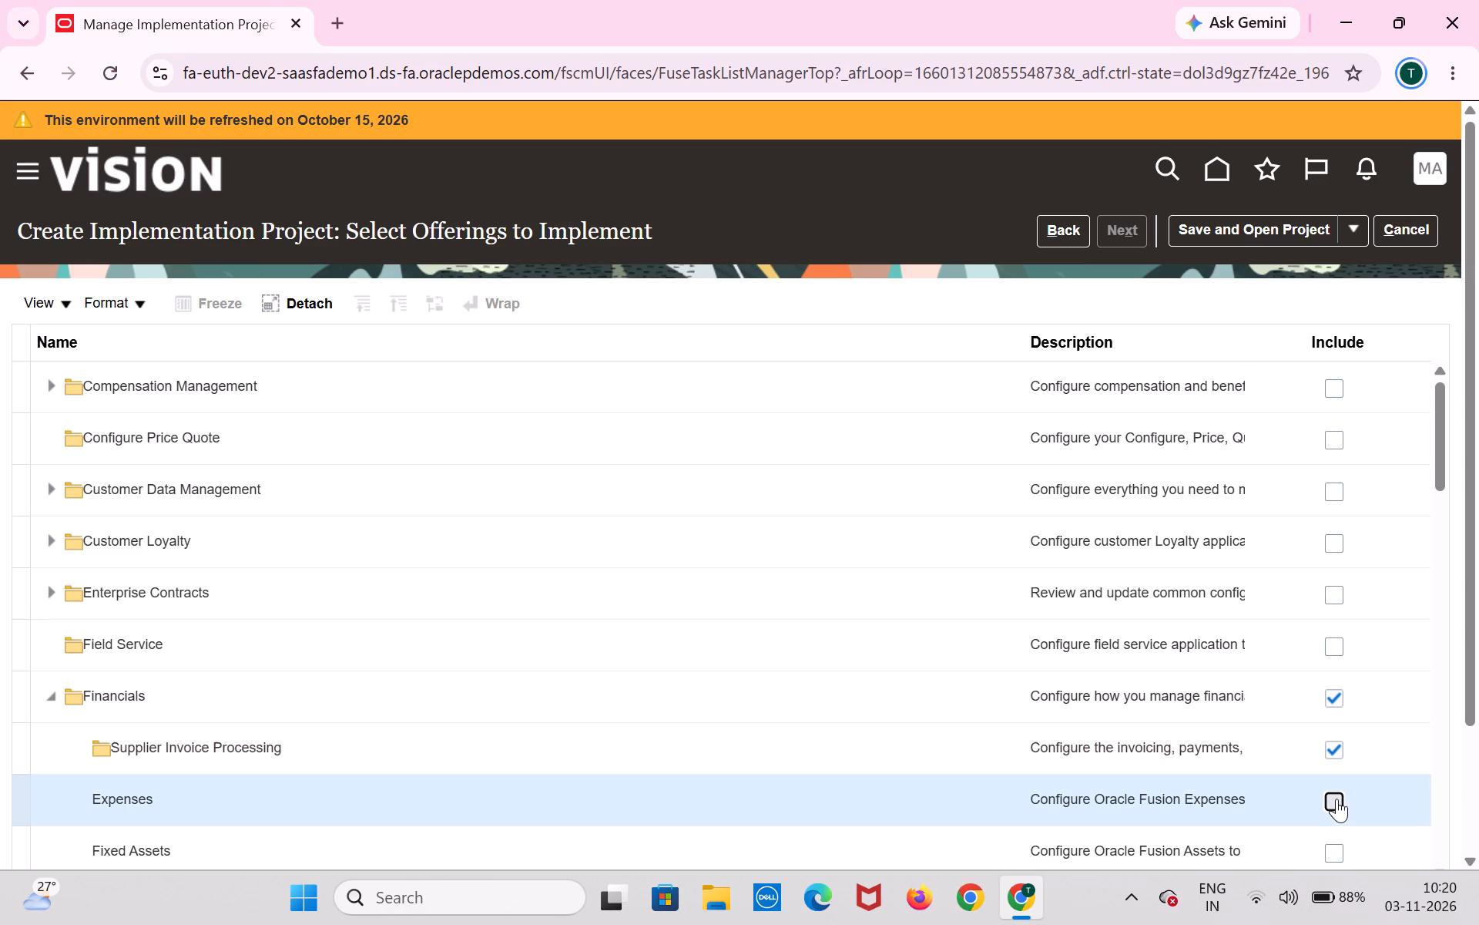
pyautogui.scroll(-1, 1336, 799)
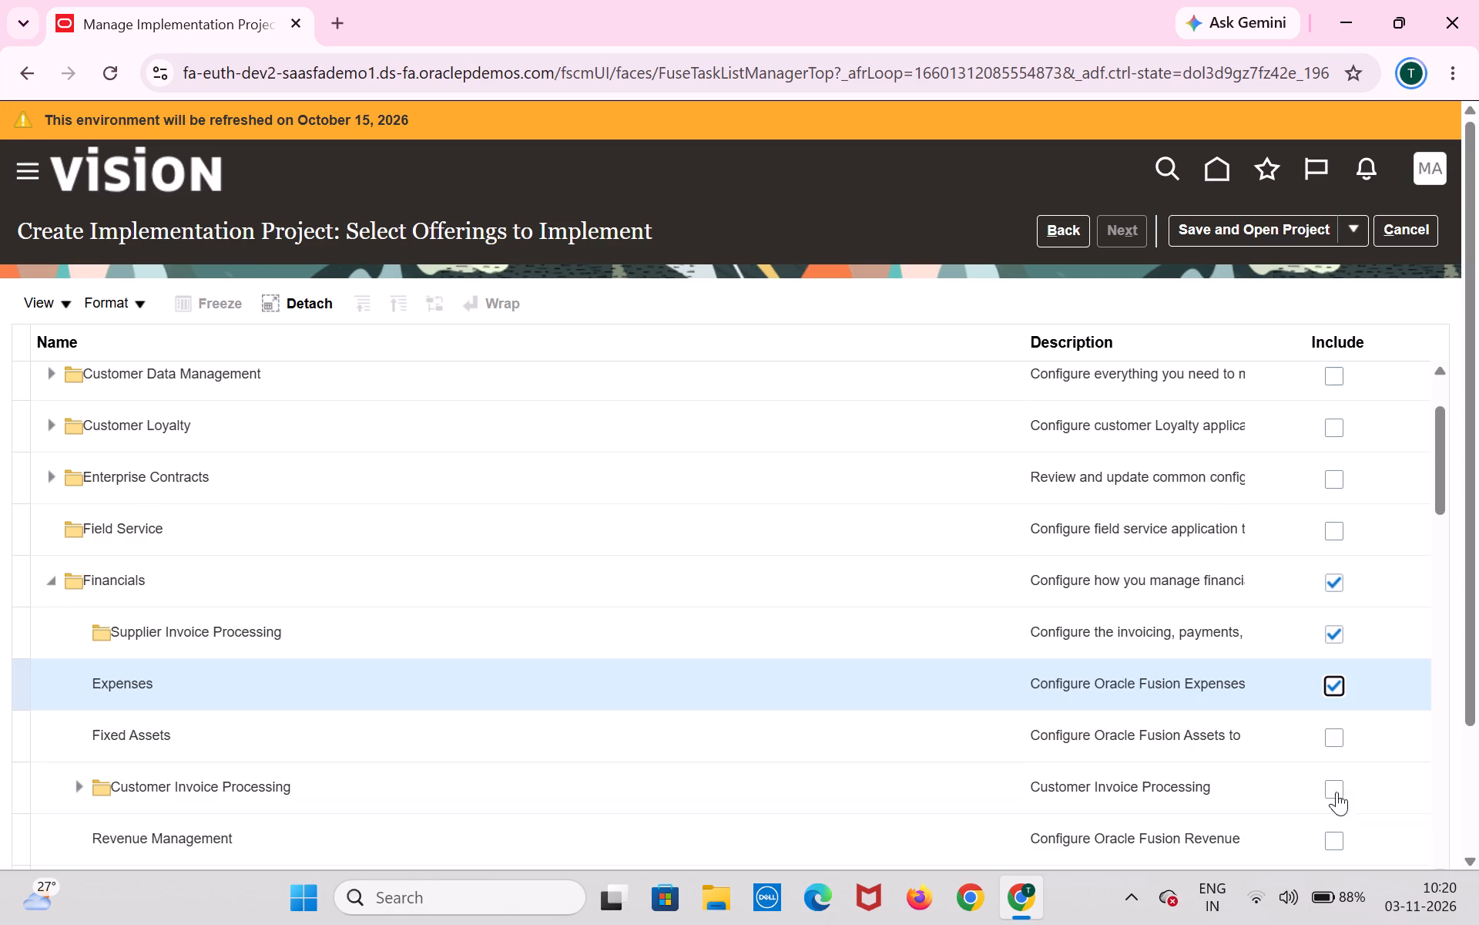
pyautogui.click(1332, 737)
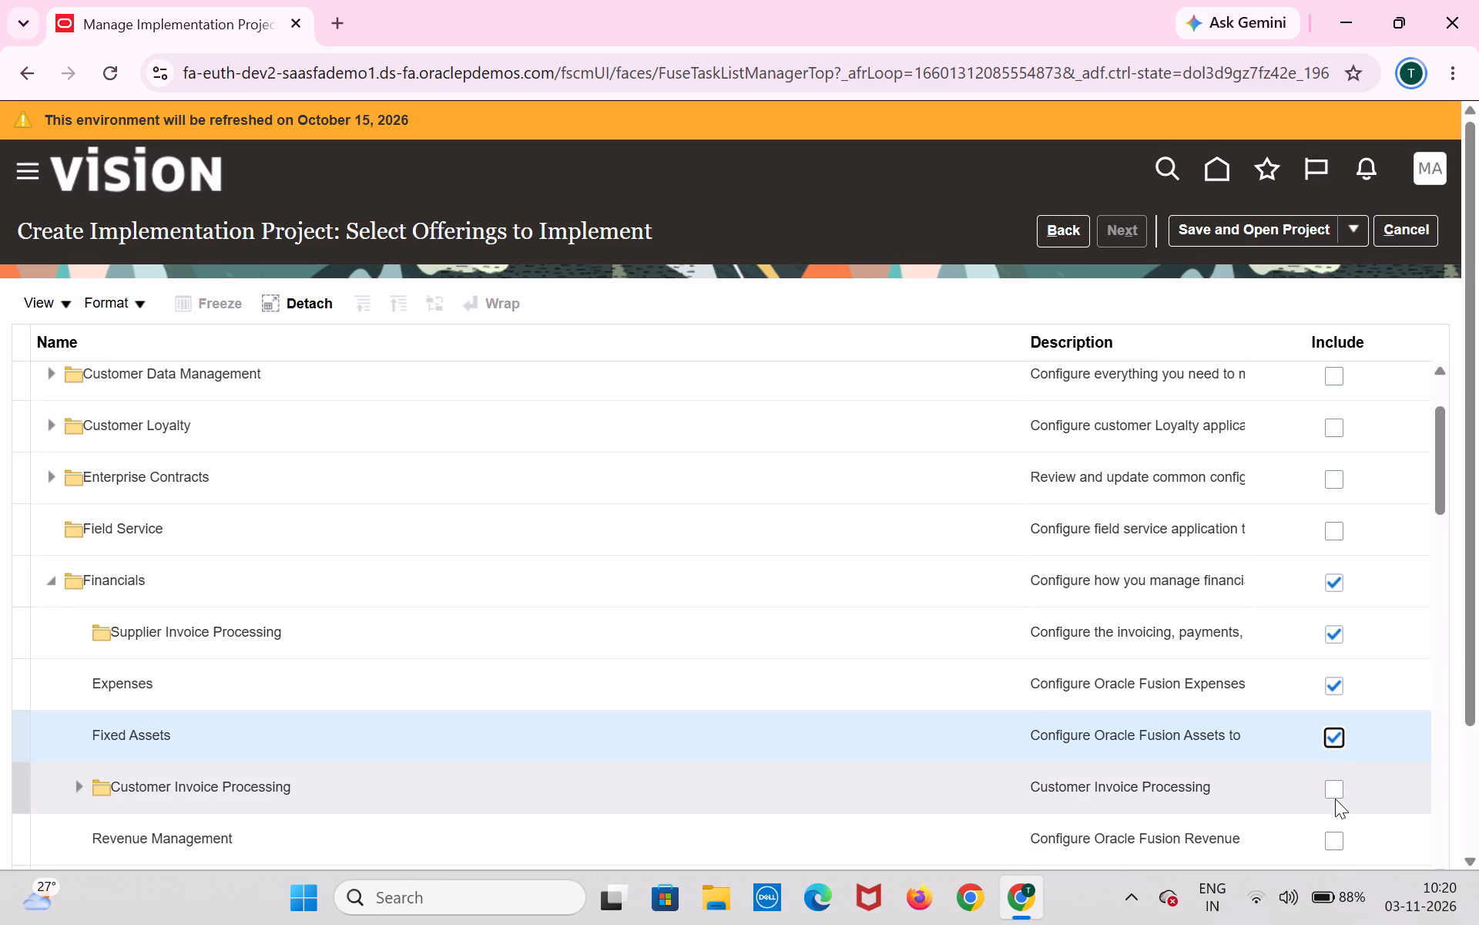
pyautogui.click(1334, 793)
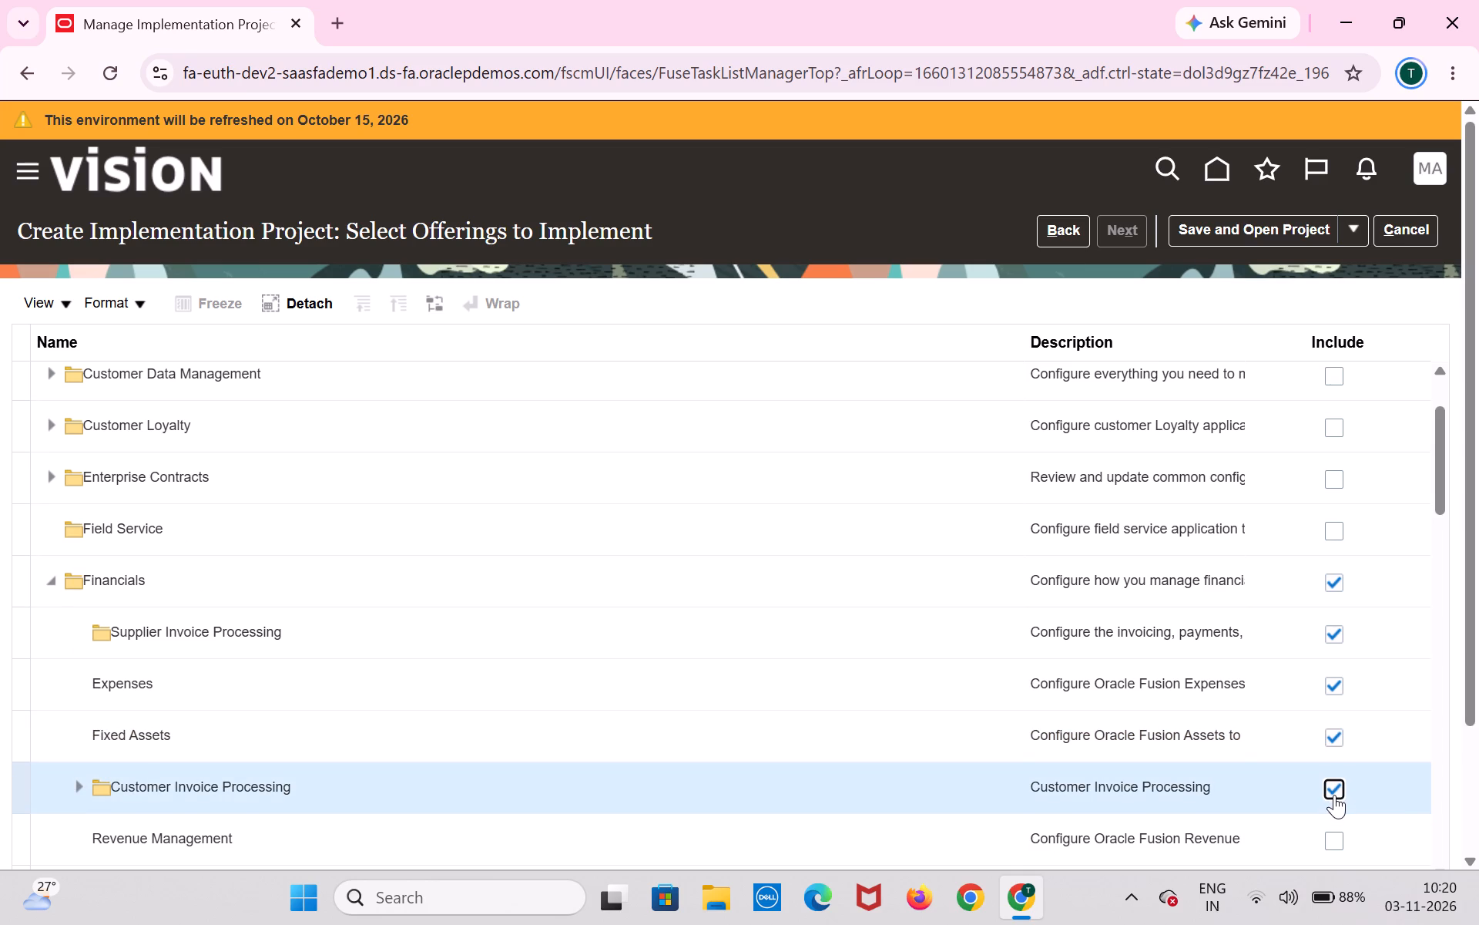
# Under Financials, include Collections, Revenue Management, Predictive Cash Forecasting, Intercompany, and Budgetary Control and Encumbrance Accounting.
pyautogui.scroll(-1, 1334, 795)
pyautogui.click(1337, 732)
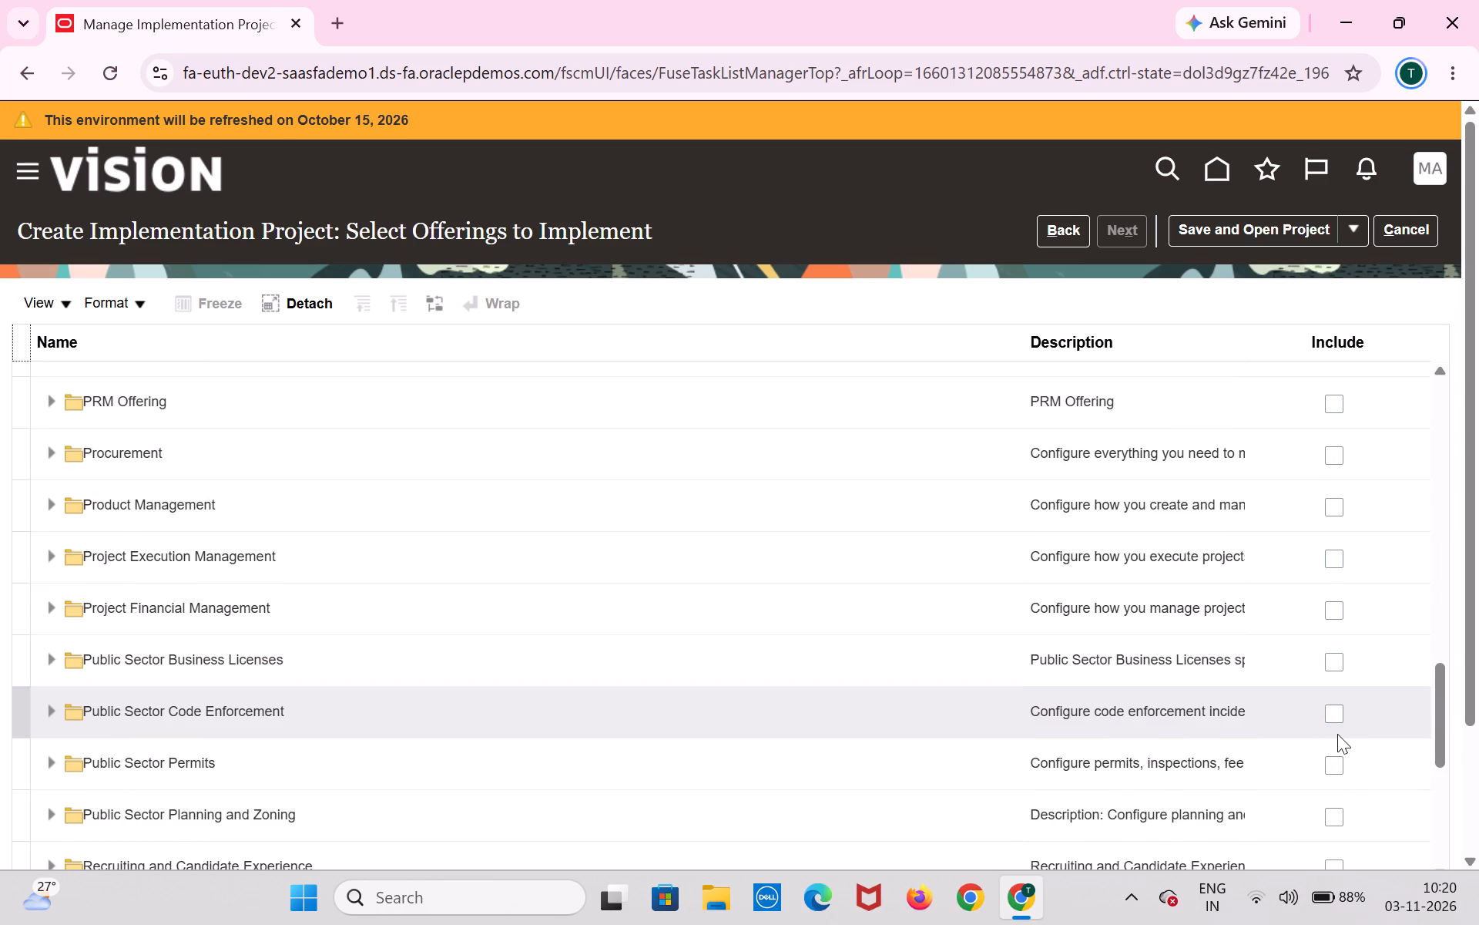
pyautogui.scroll(9, 1337, 734)
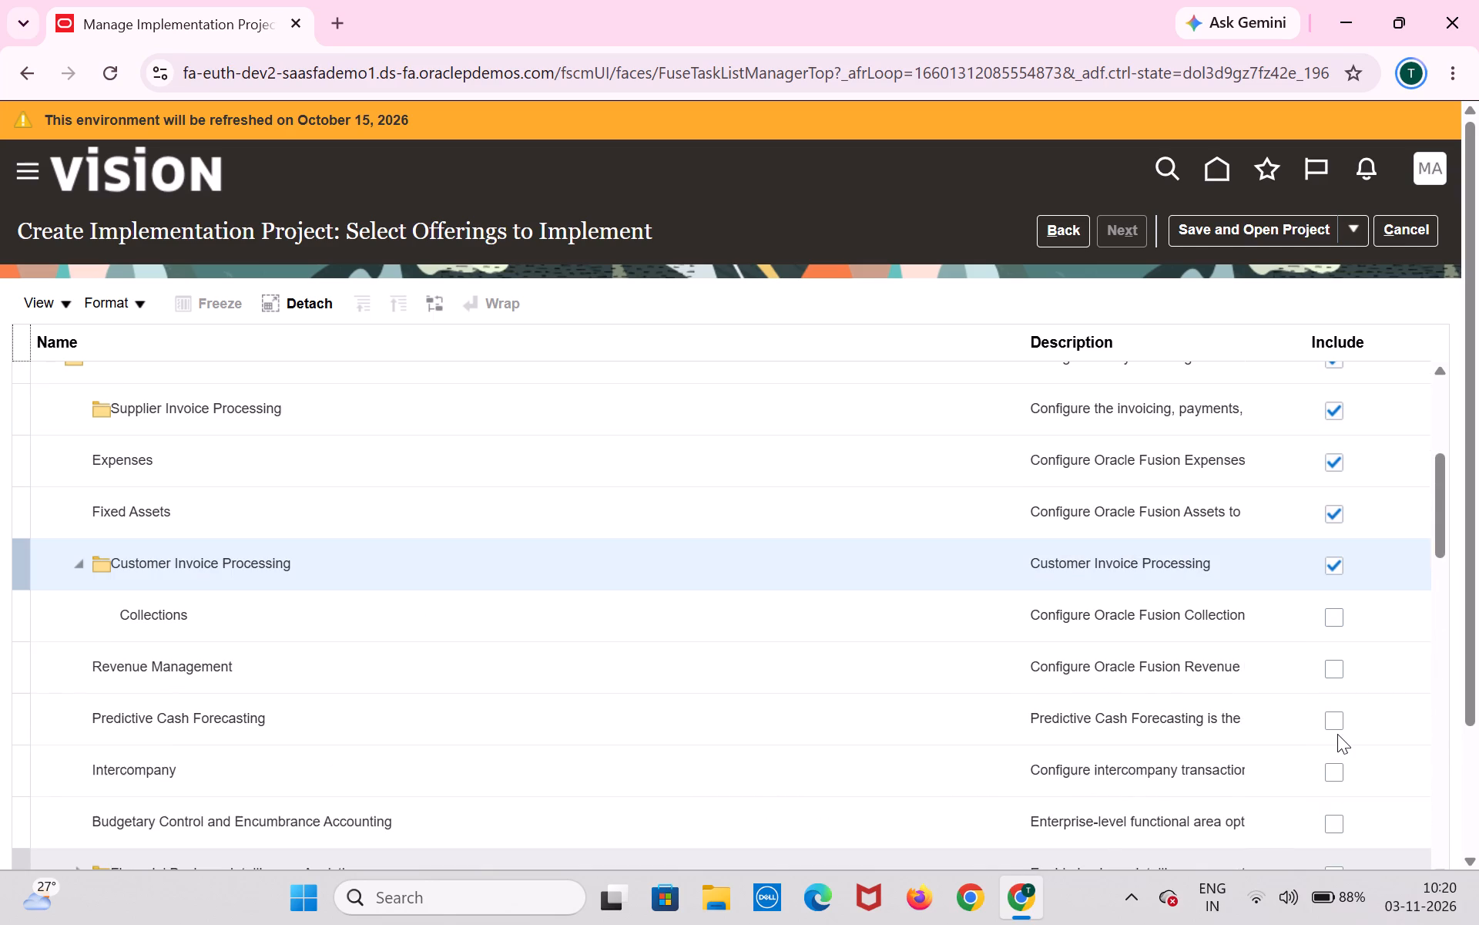
pyautogui.click(1333, 618)
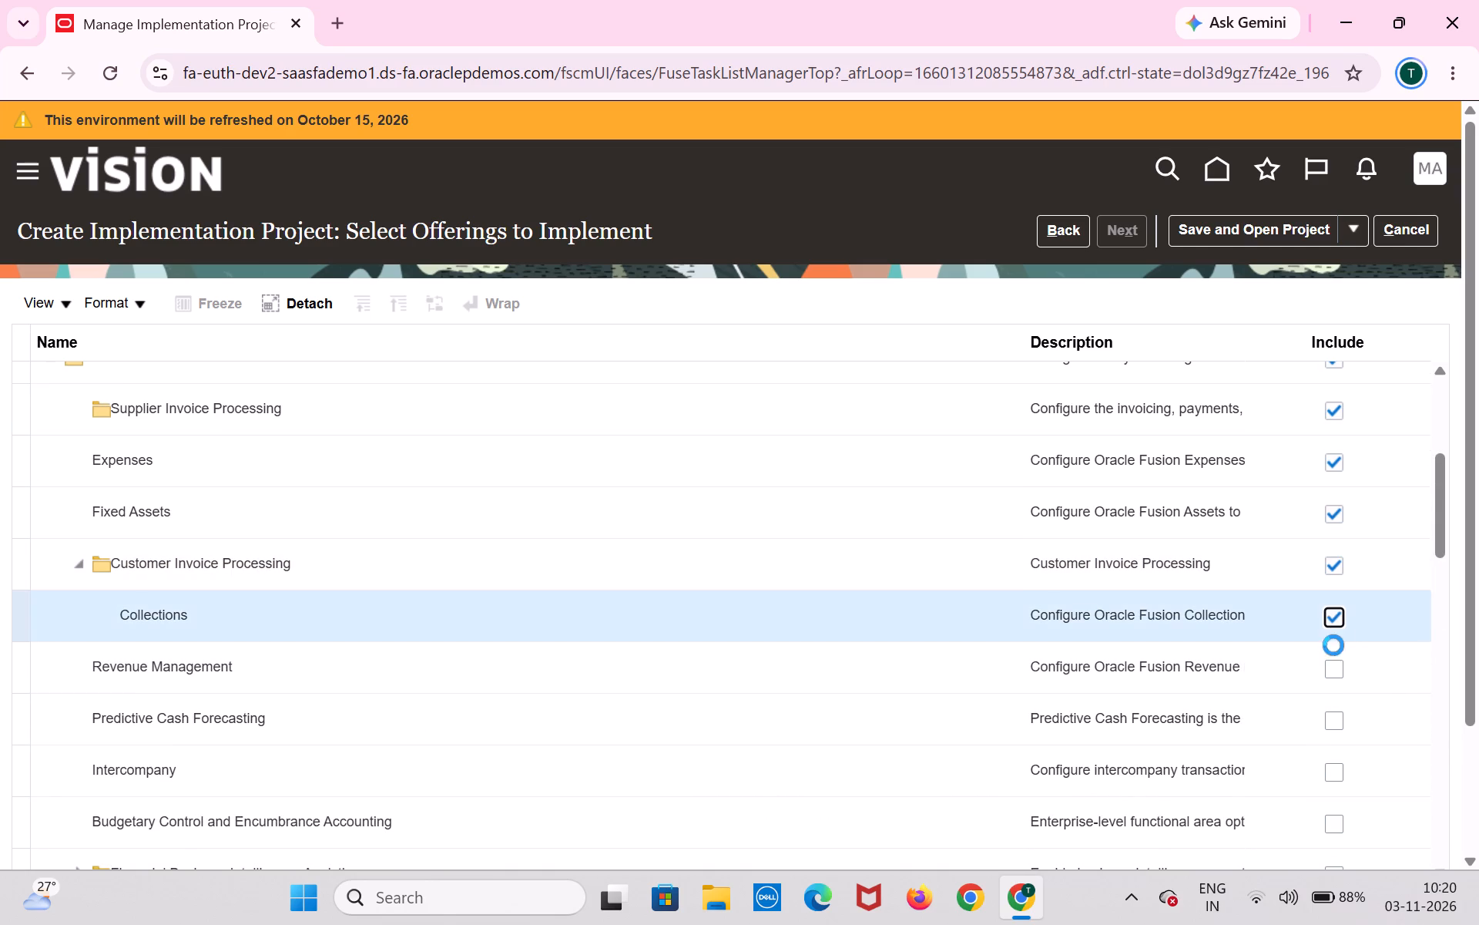
pyautogui.click(1333, 674)
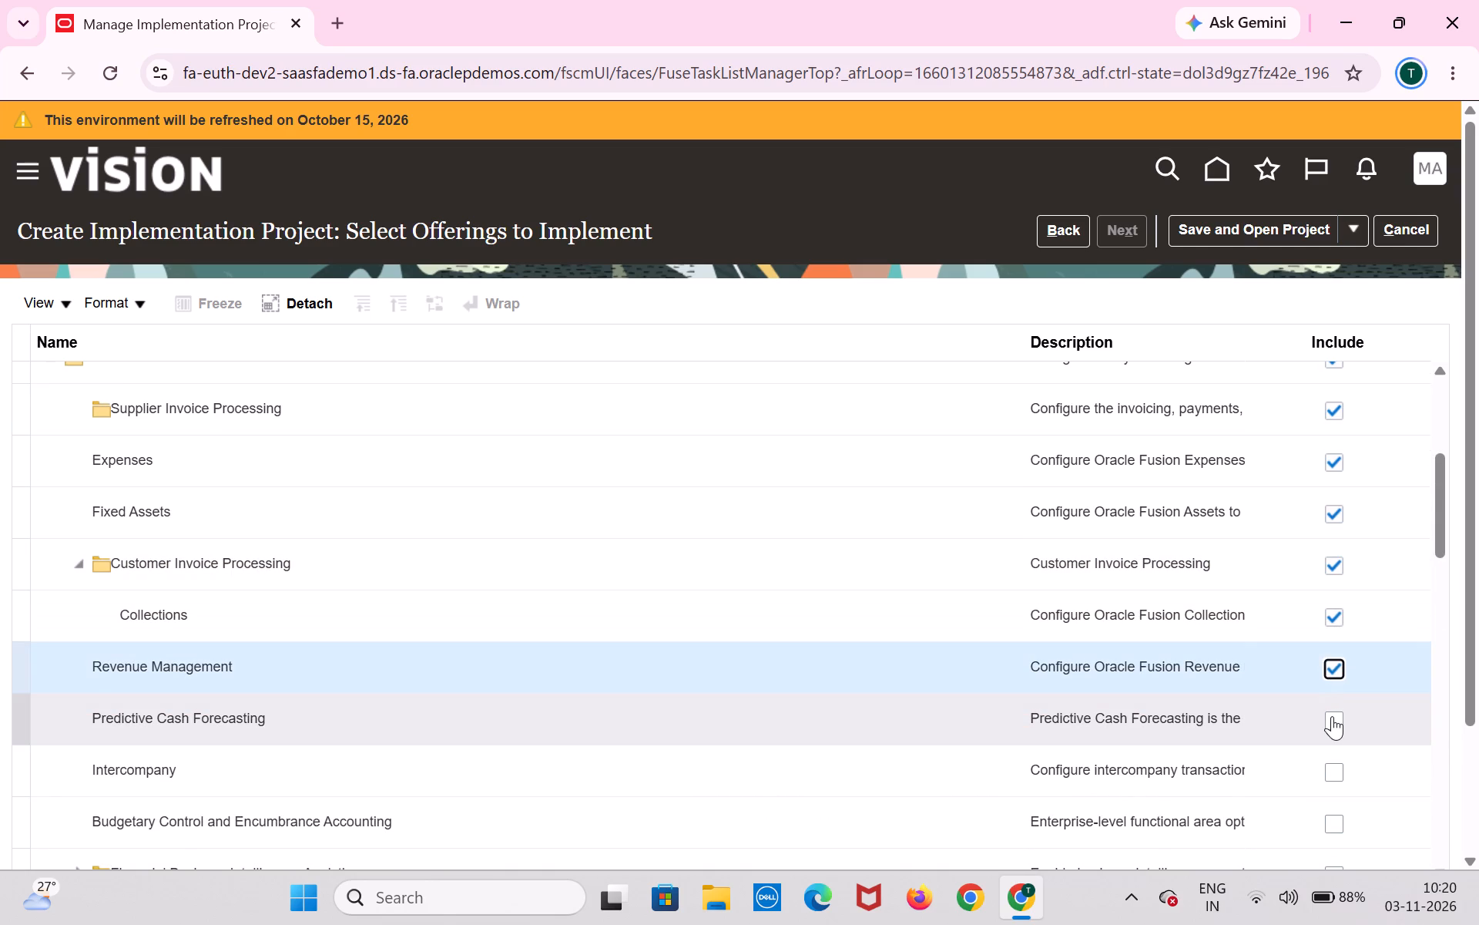
pyautogui.click(1332, 716)
pyautogui.scroll(-1, 1330, 714)
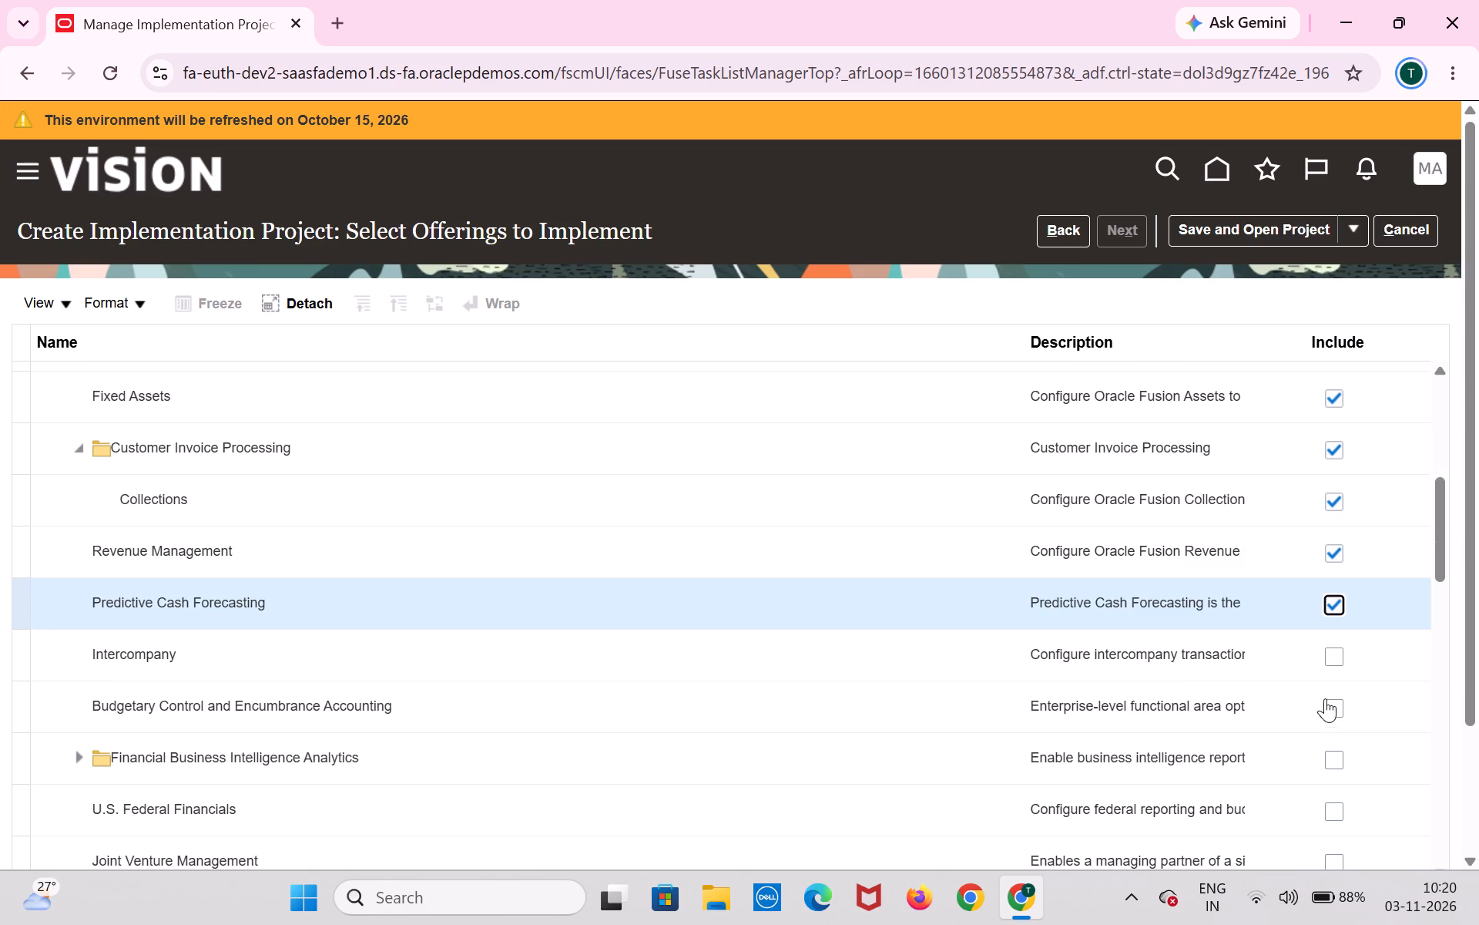
pyautogui.click(1334, 654)
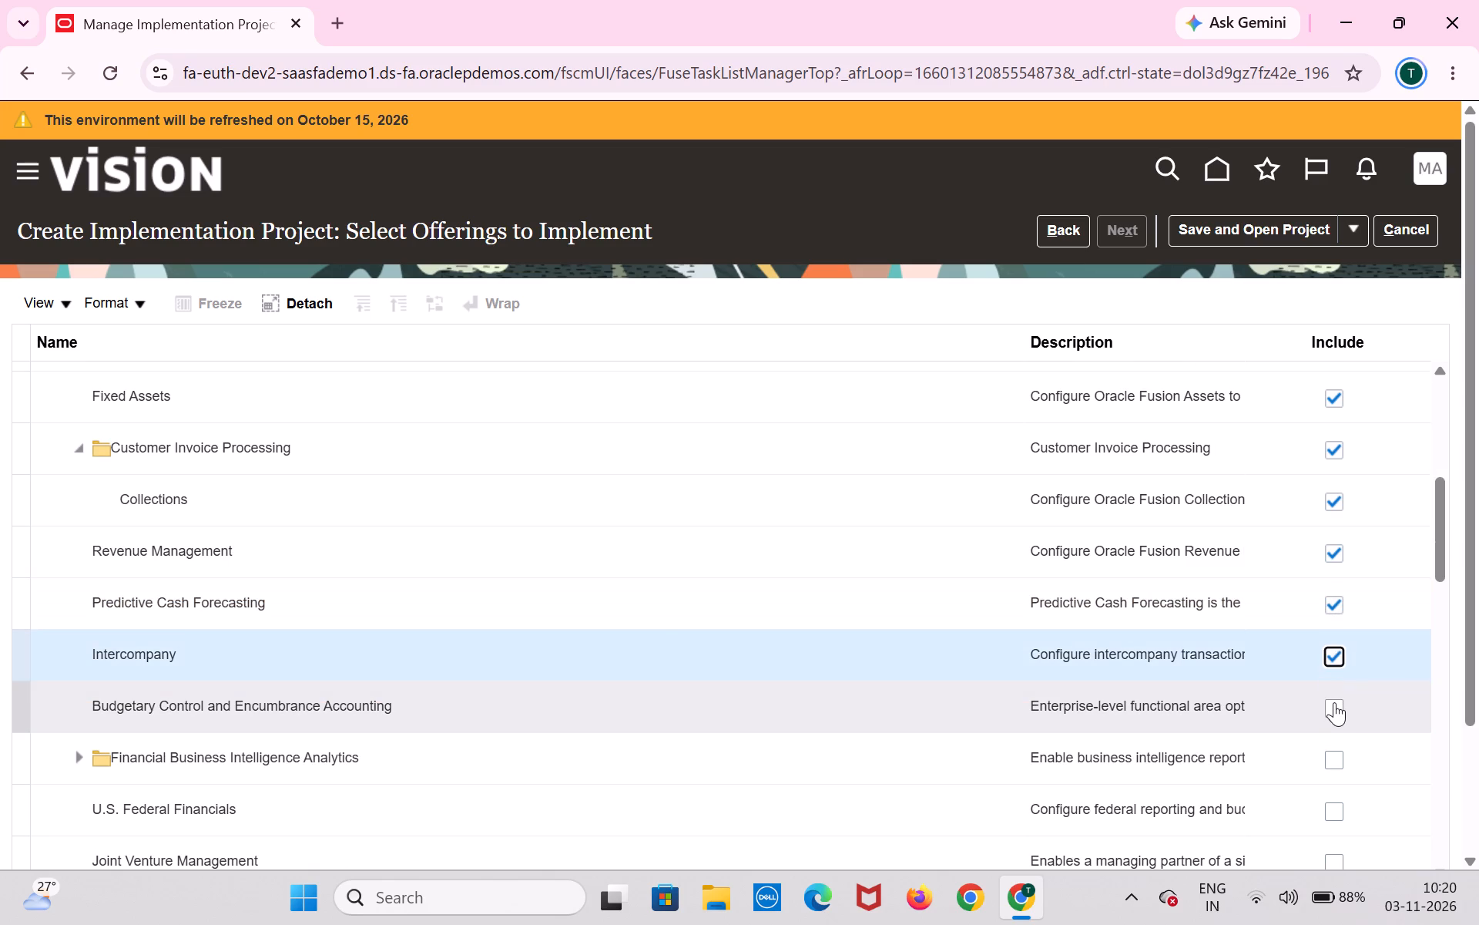
pyautogui.click(1334, 706)
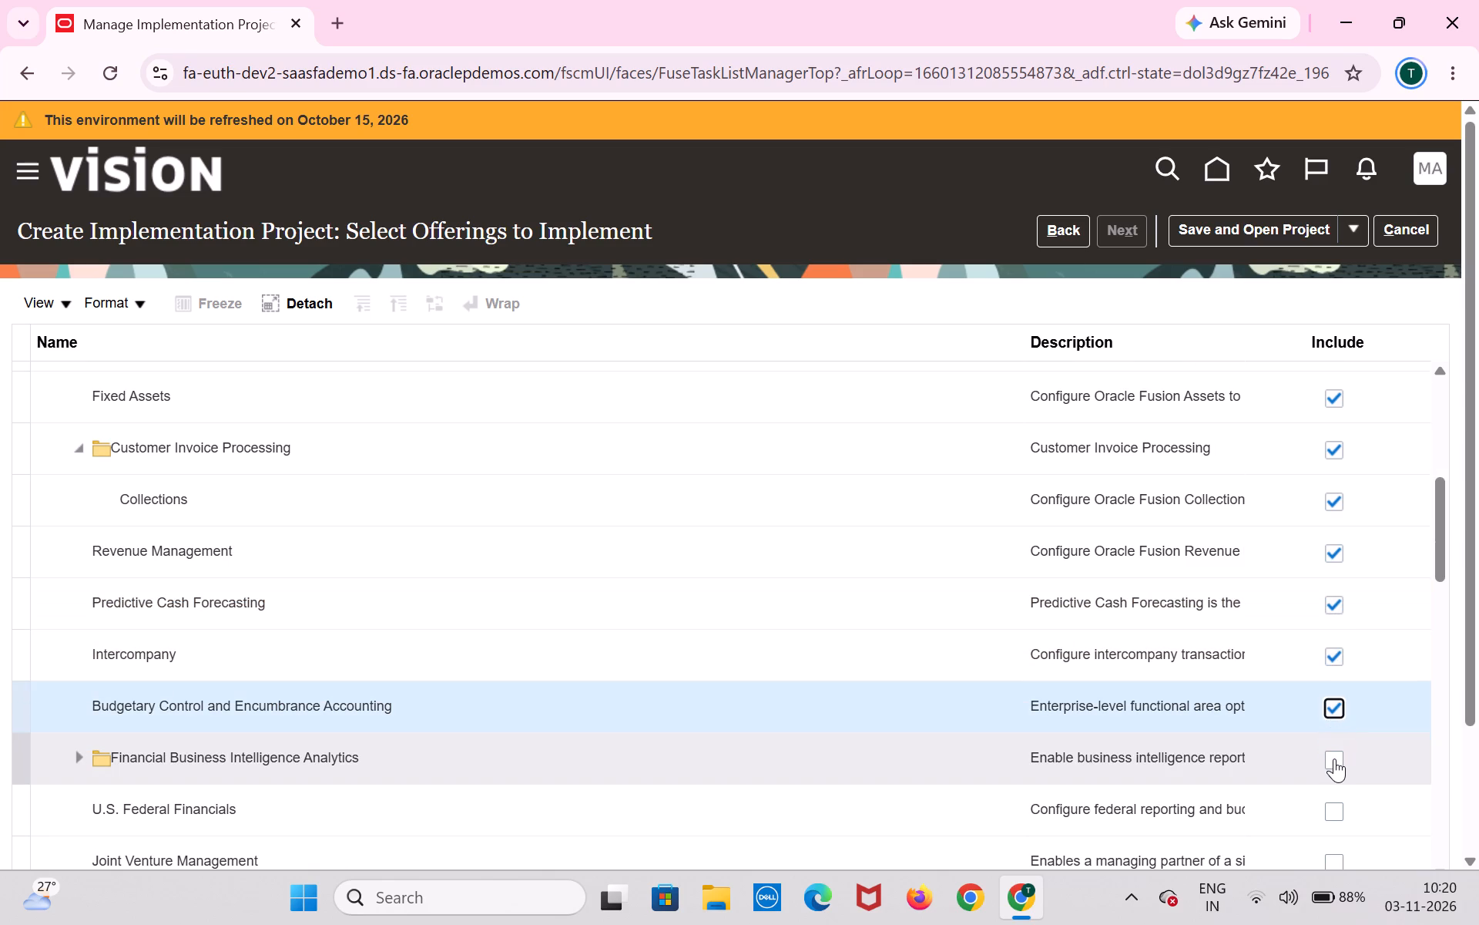
# Include Financial Business Intelligence Analytics with its Profitability, Fixed Assets, General Ledger, Accounts Payable and Employee Expenses analytics.
pyautogui.click(1334, 758)
pyautogui.scroll(-2, 1333, 757)
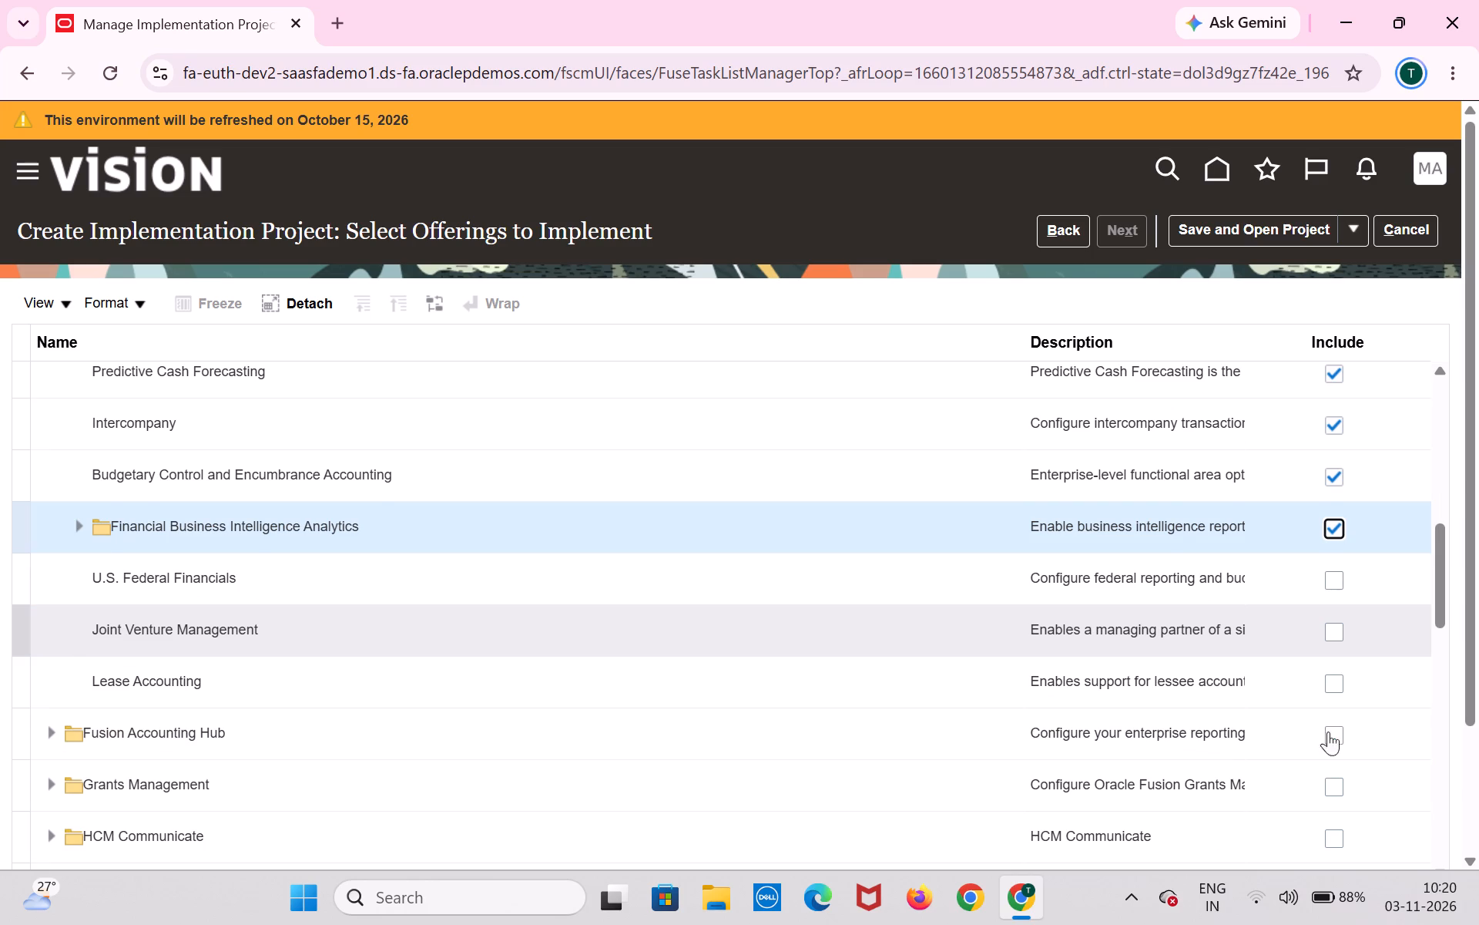
pyautogui.click(1340, 565)
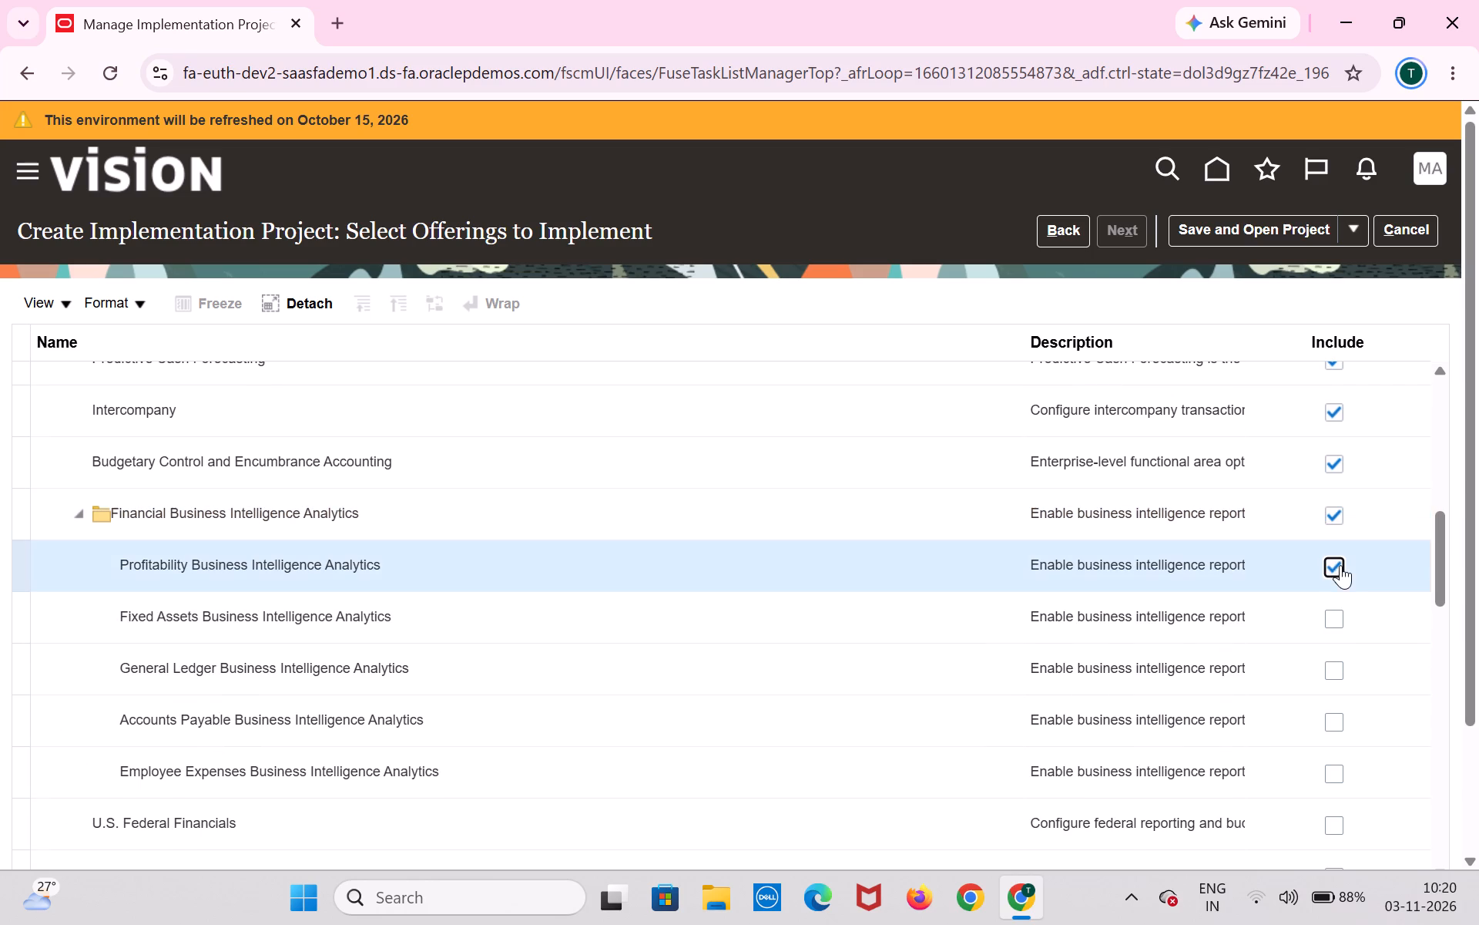
pyautogui.click(1336, 624)
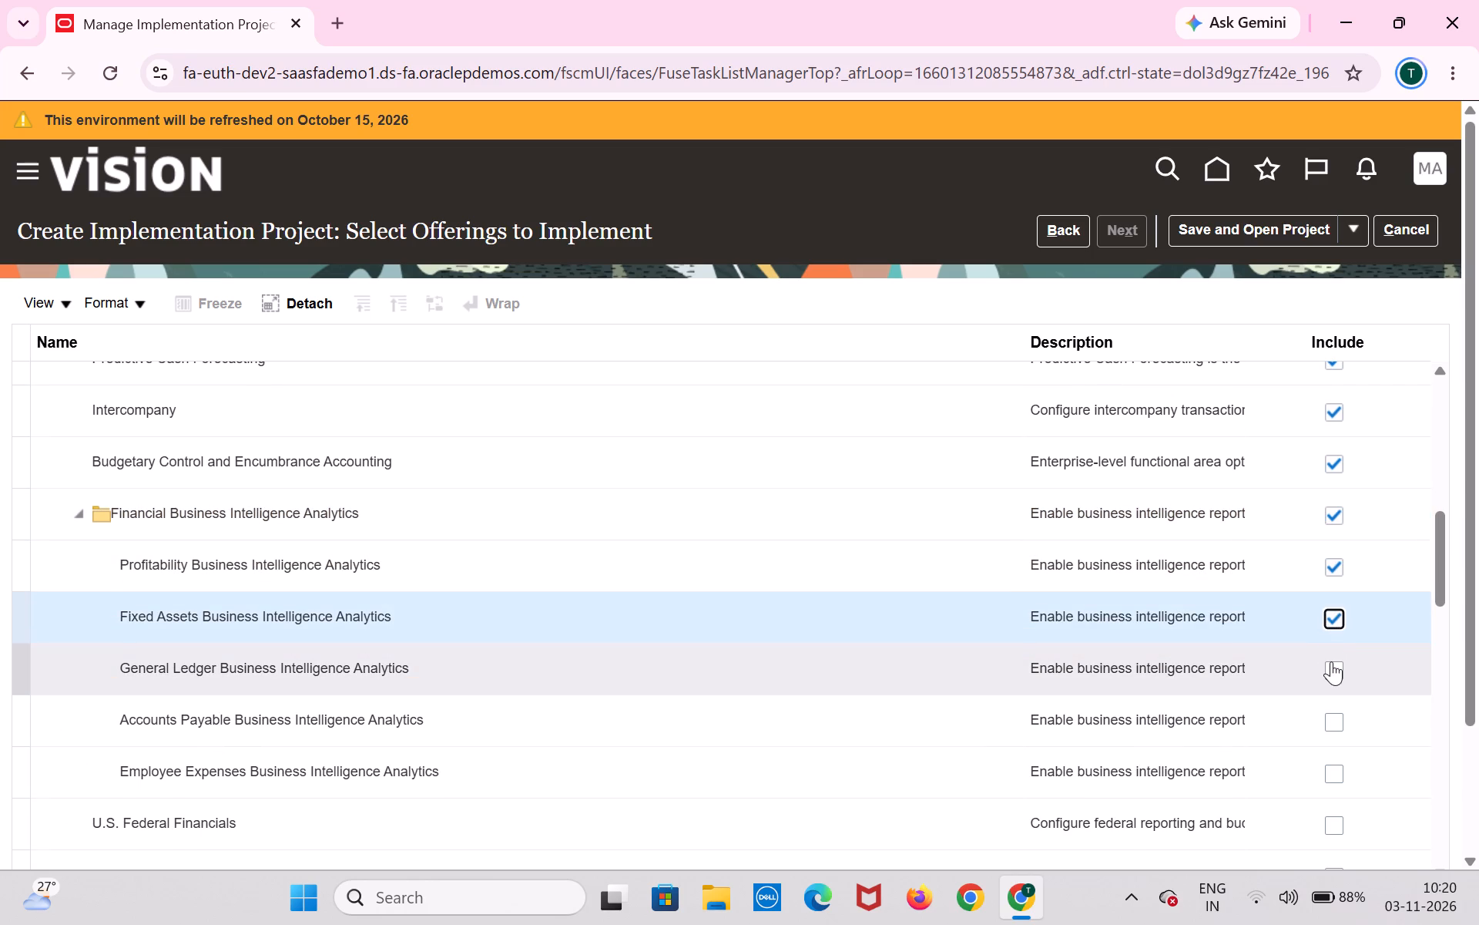
pyautogui.click(1331, 671)
pyautogui.click(1333, 718)
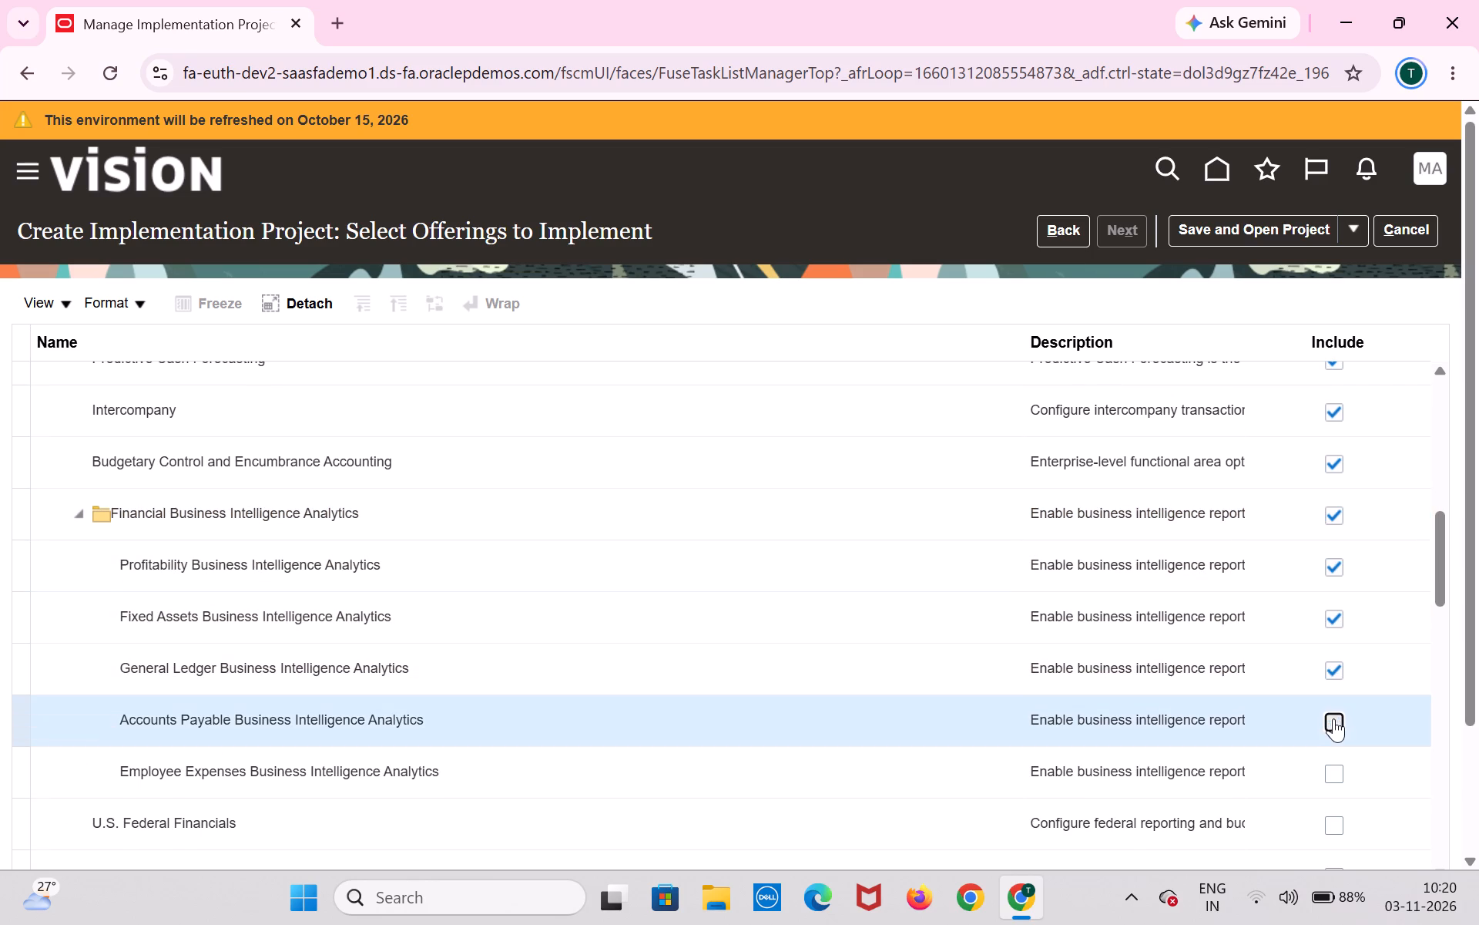
pyautogui.click(1338, 778)
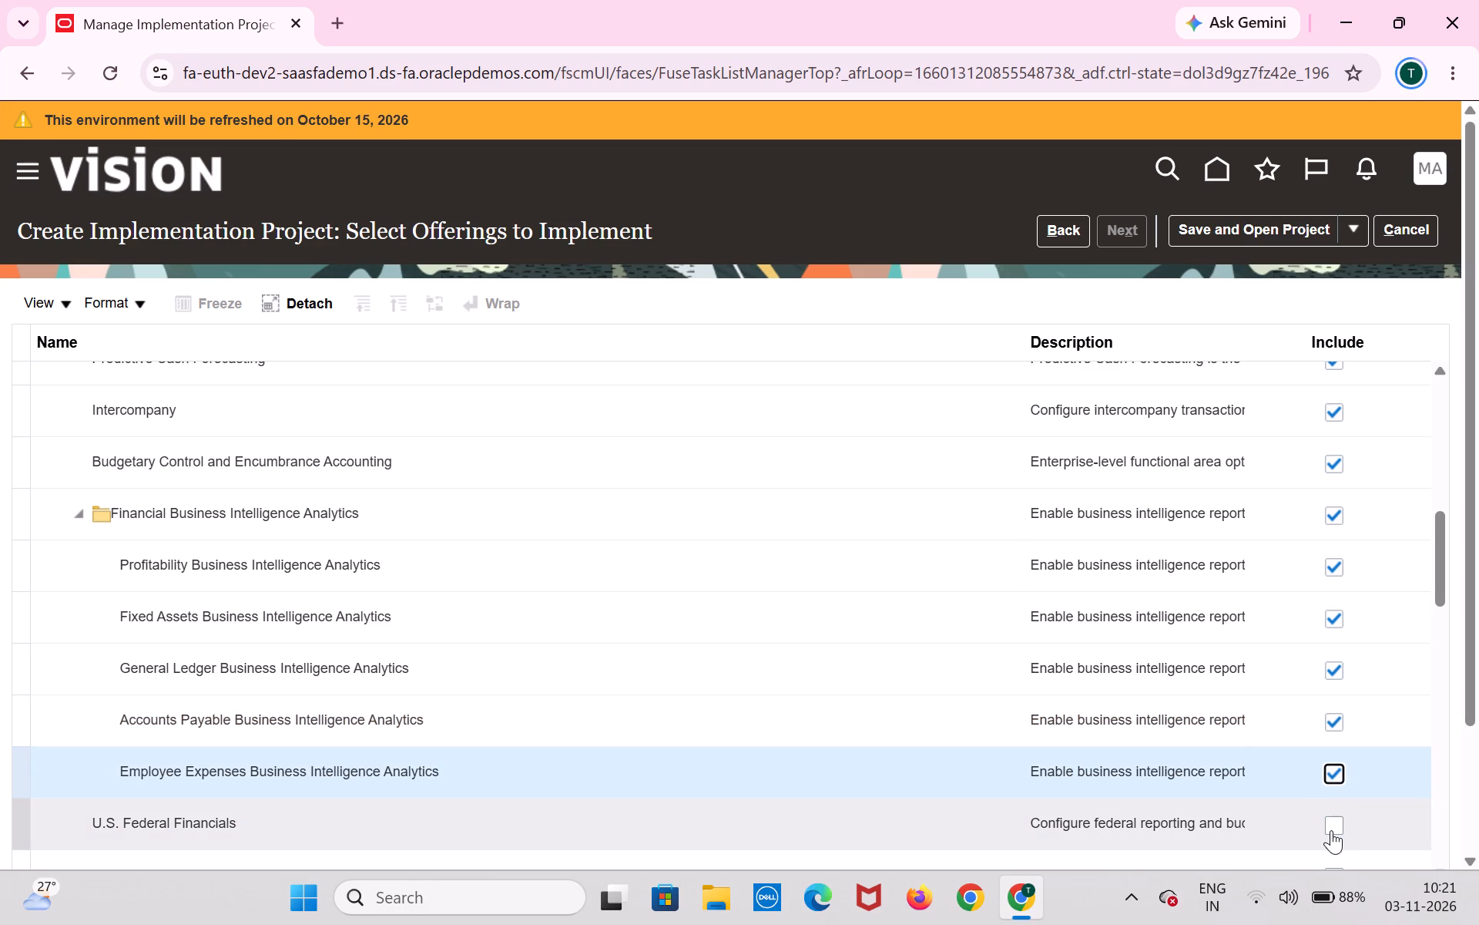
# Include U.S. Federal Financials, Joint Venture Management and Lease Accounting under the Financials offering.
pyautogui.click(1331, 830)
pyautogui.scroll(-2, 1327, 815)
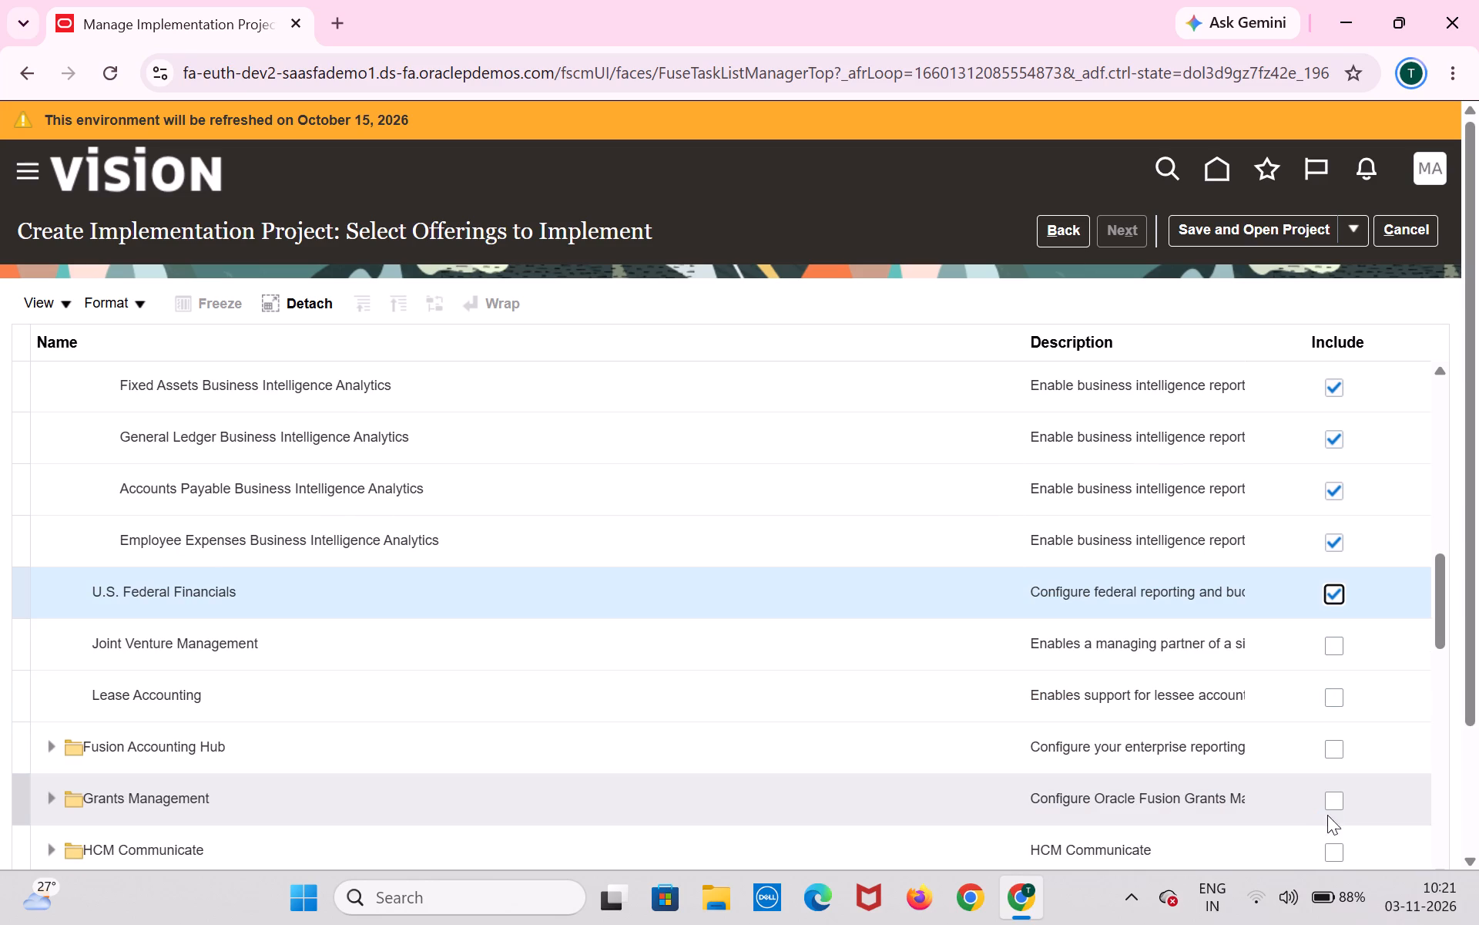
pyautogui.click(1334, 645)
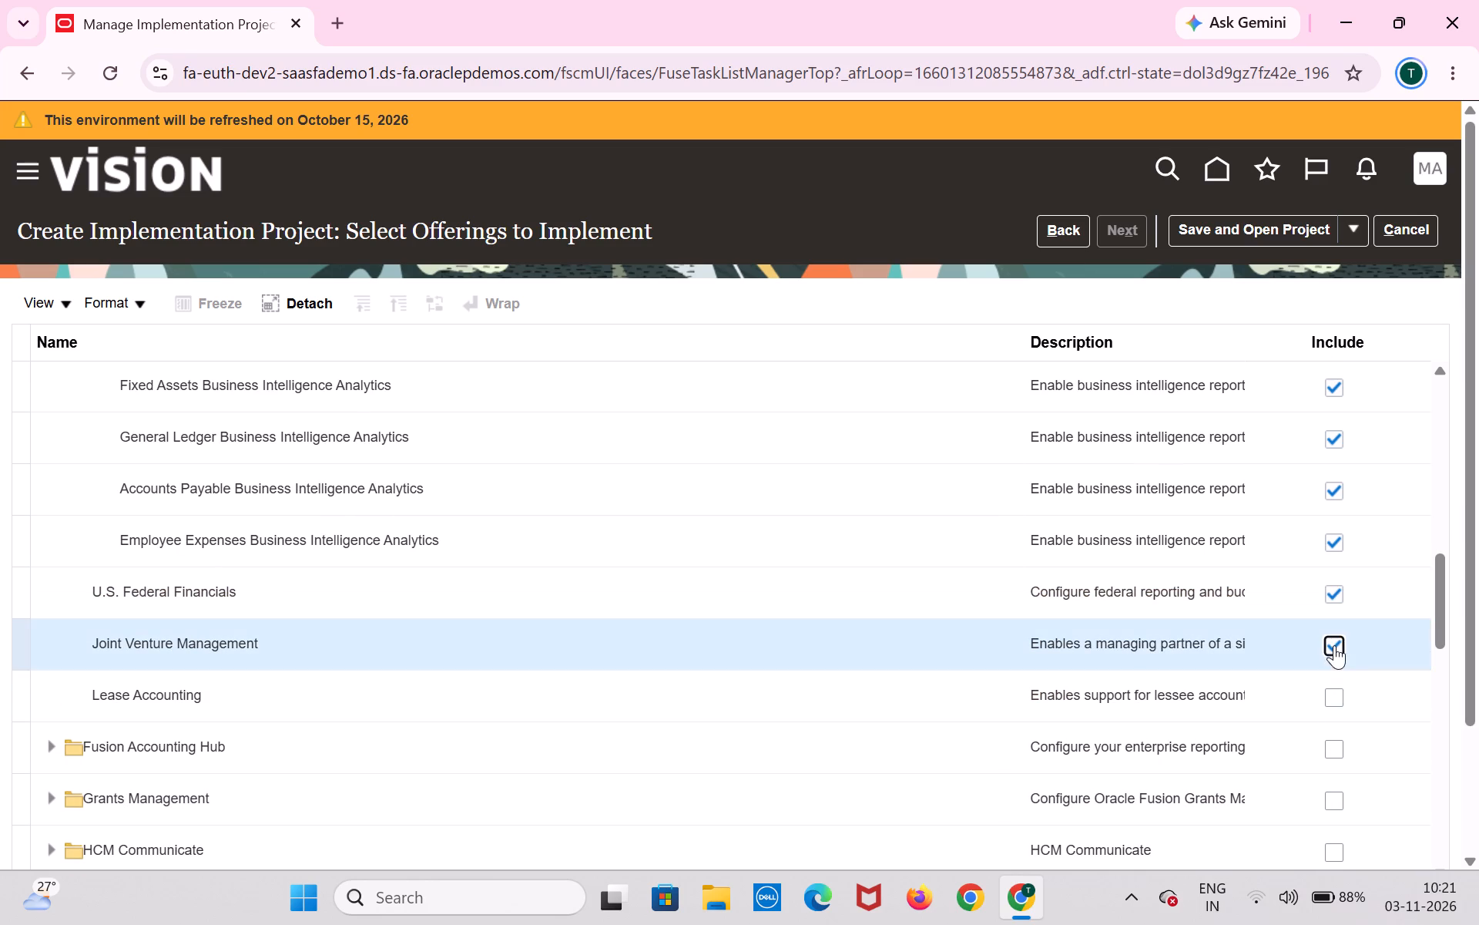
pyautogui.click(1335, 699)
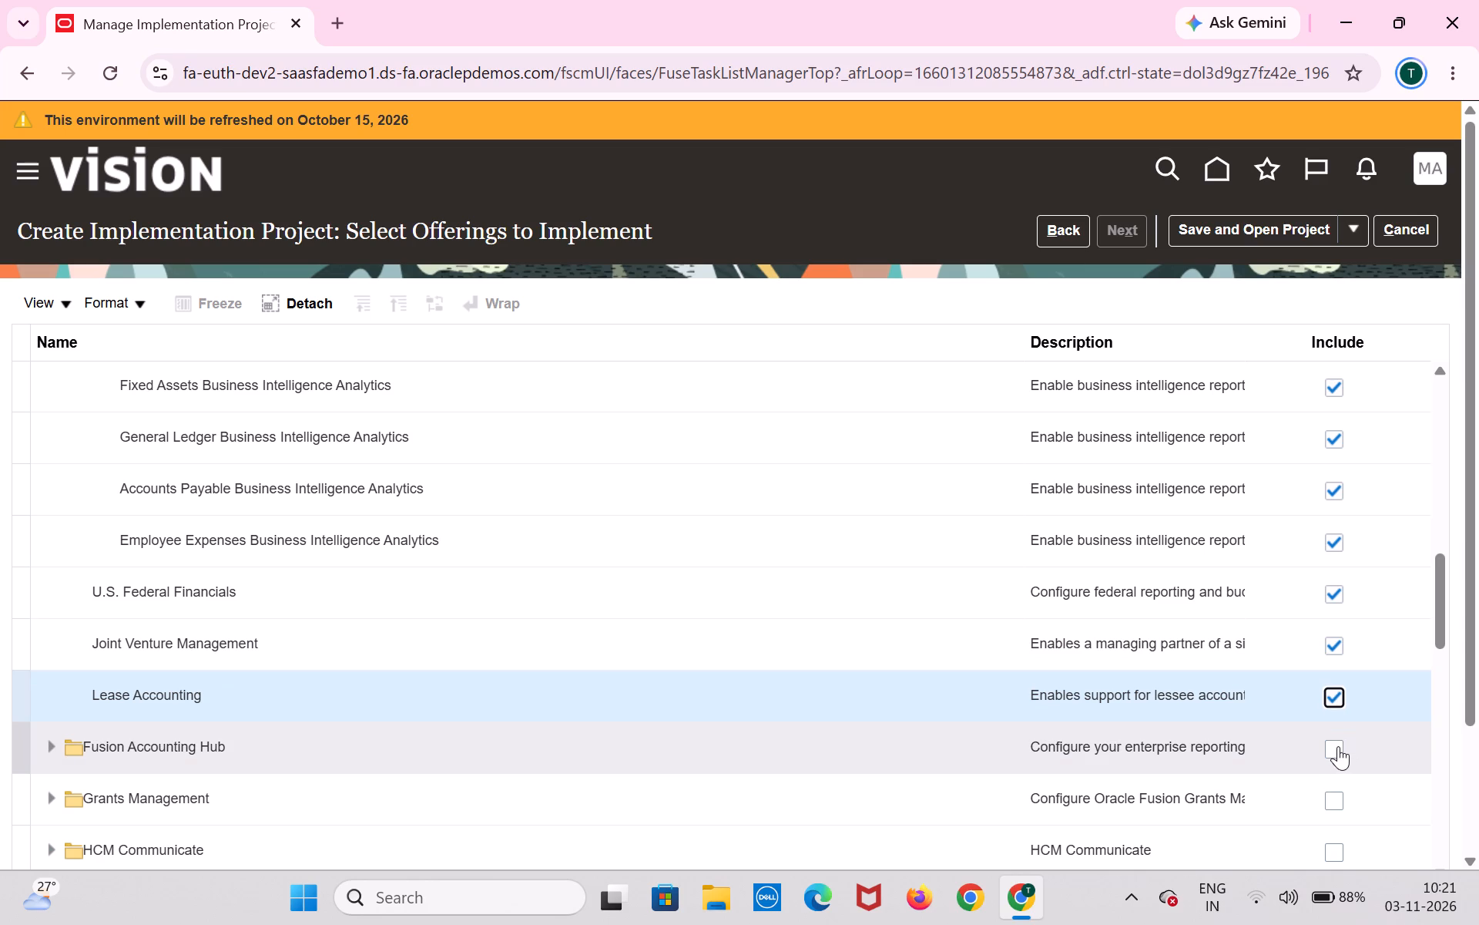
# Include the Fusion Accounting Hub offering in the implementation project.
pyautogui.click(1338, 746)
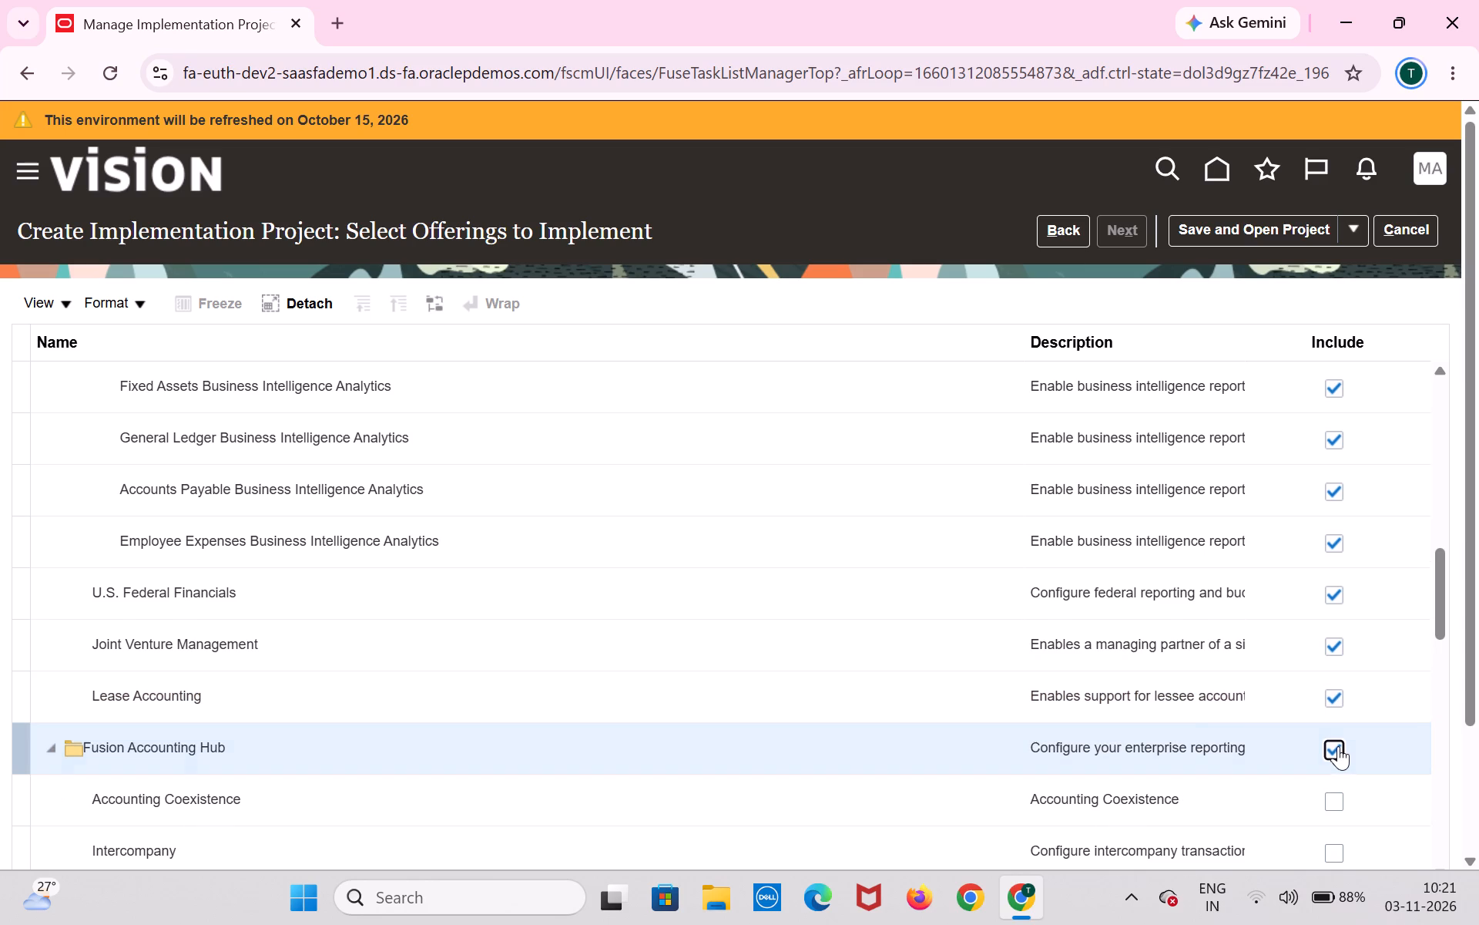
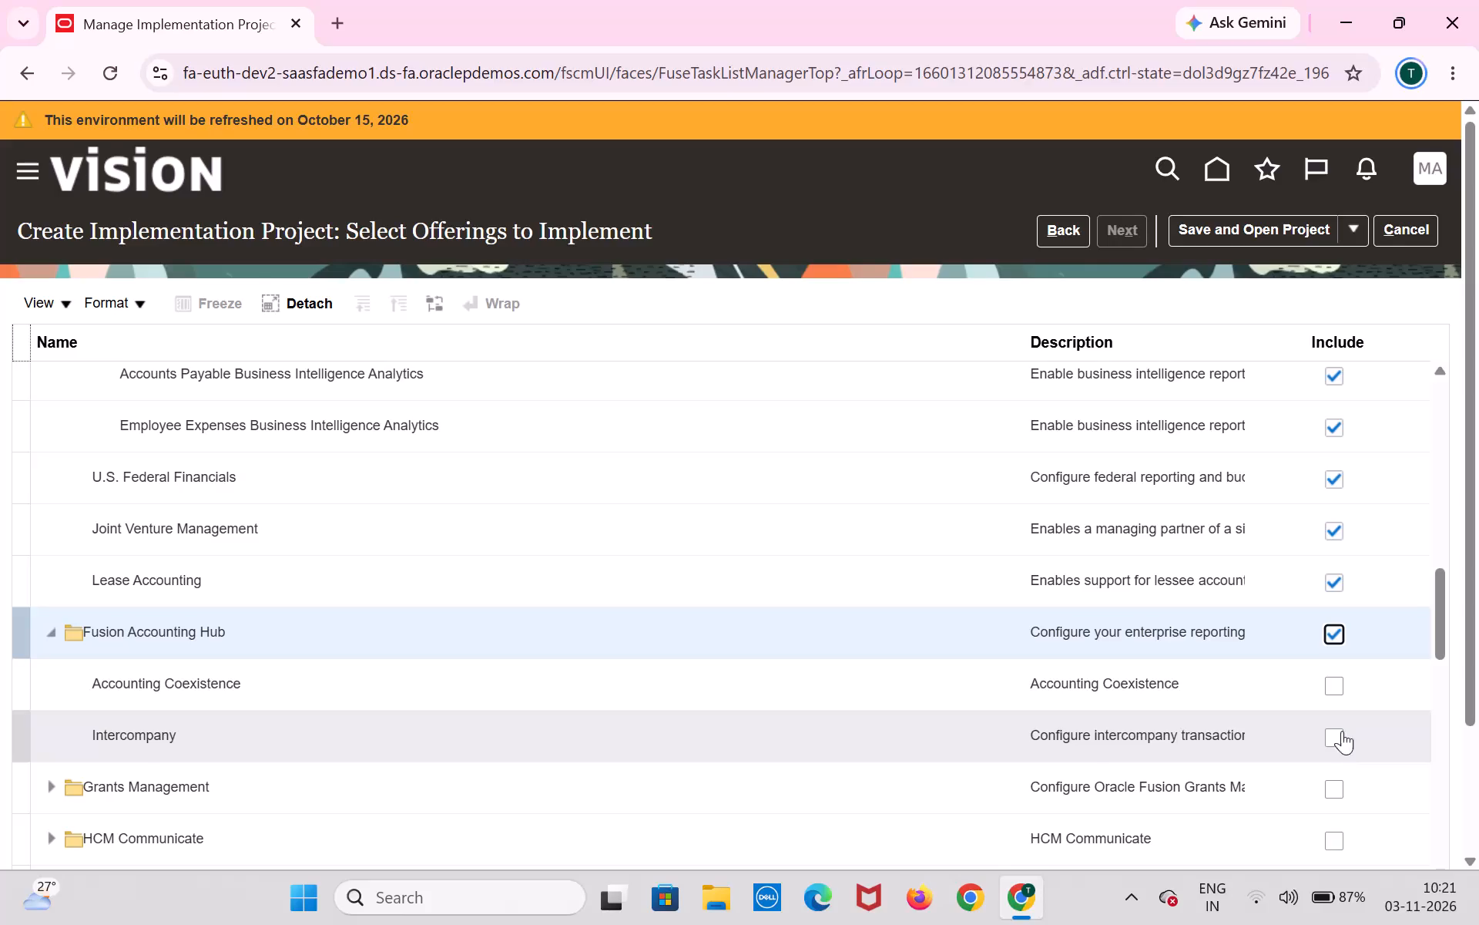
# Include the Accounting Coexistence and Intercompany options under the Fusion Accounting Hub offering.
pyautogui.click(1334, 686)
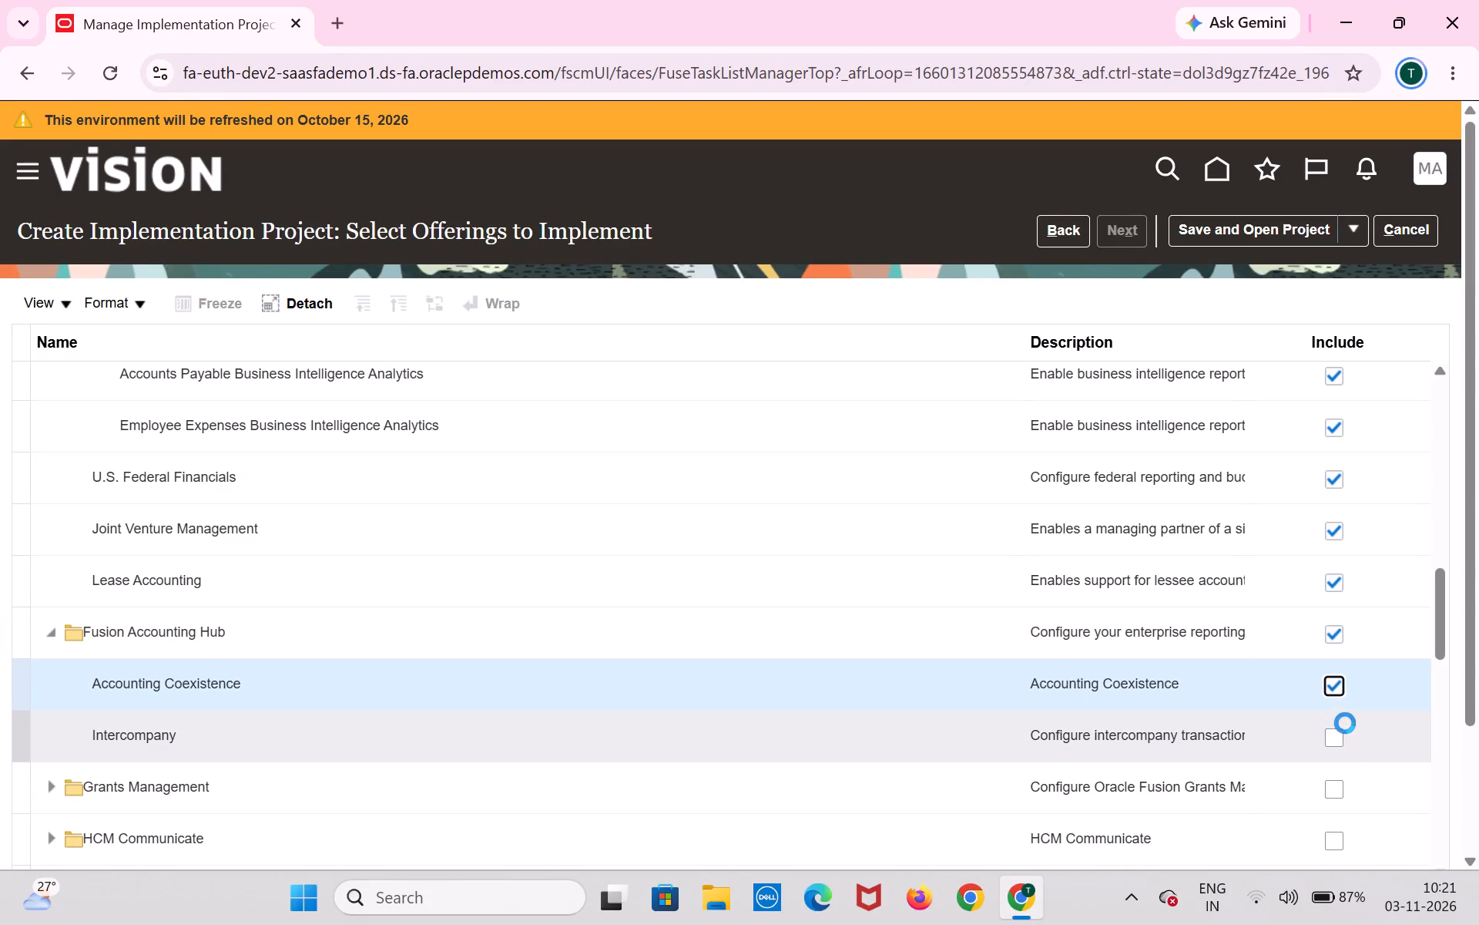
pyautogui.click(1338, 738)
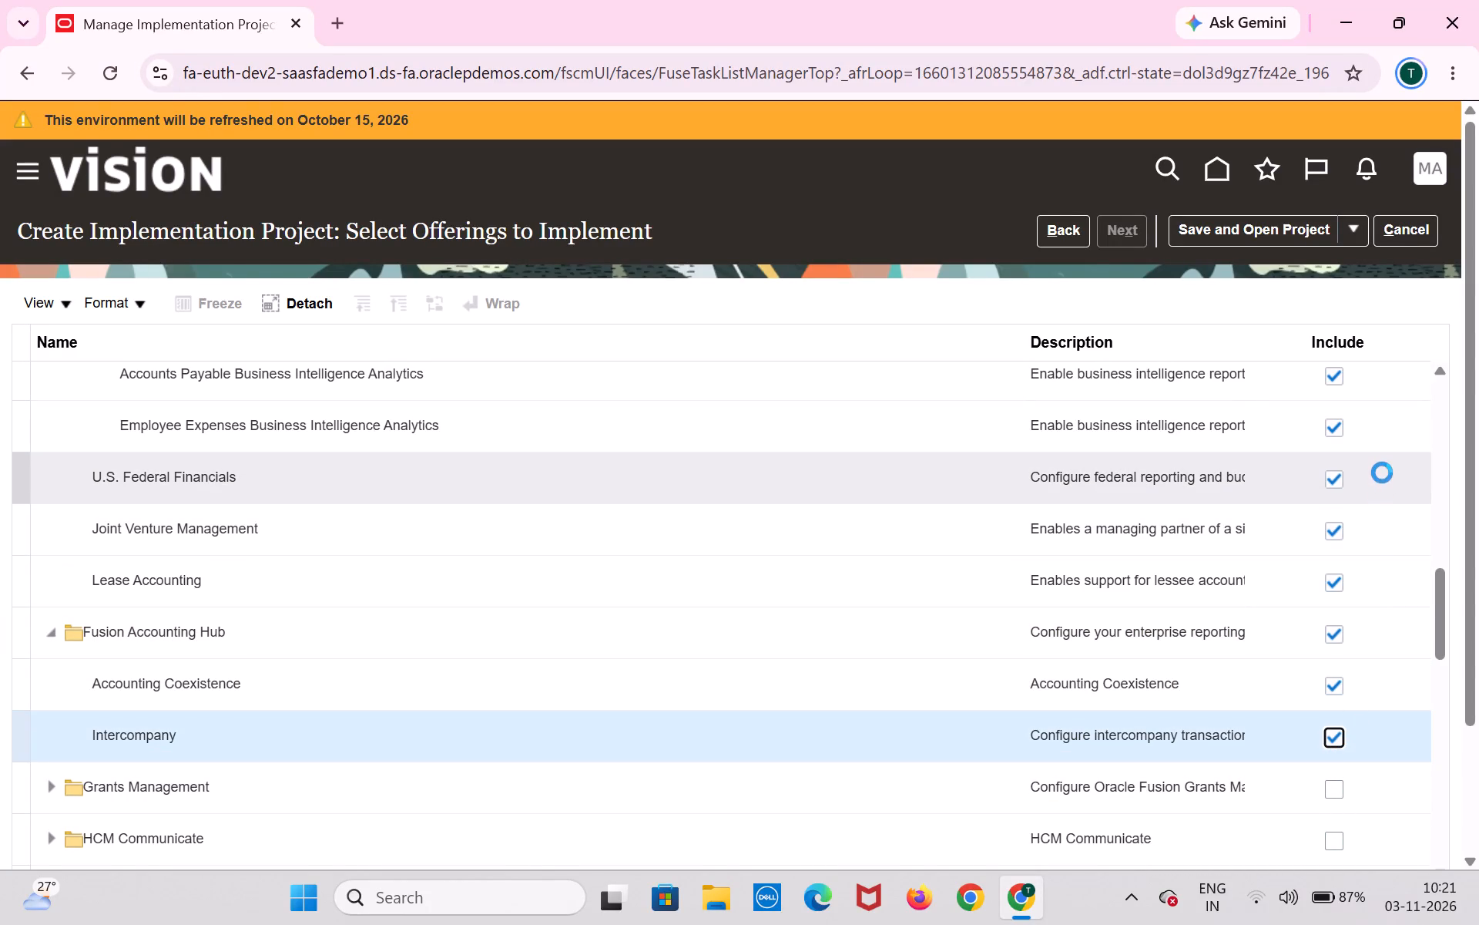
# Save the implementation project with the selected offerings and open it.
pyautogui.click(1256, 235)
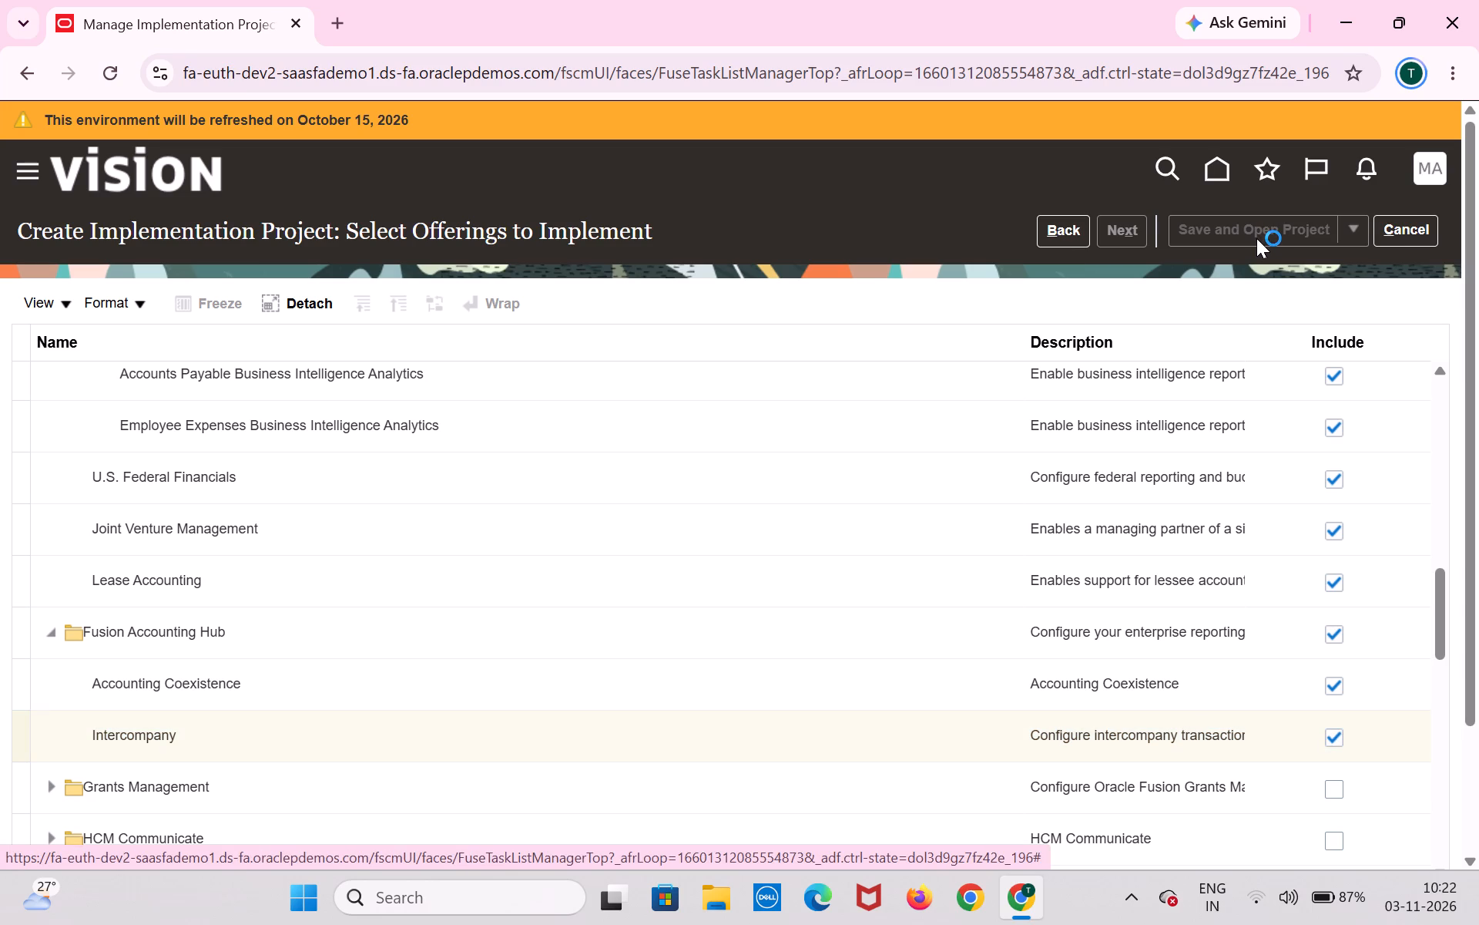
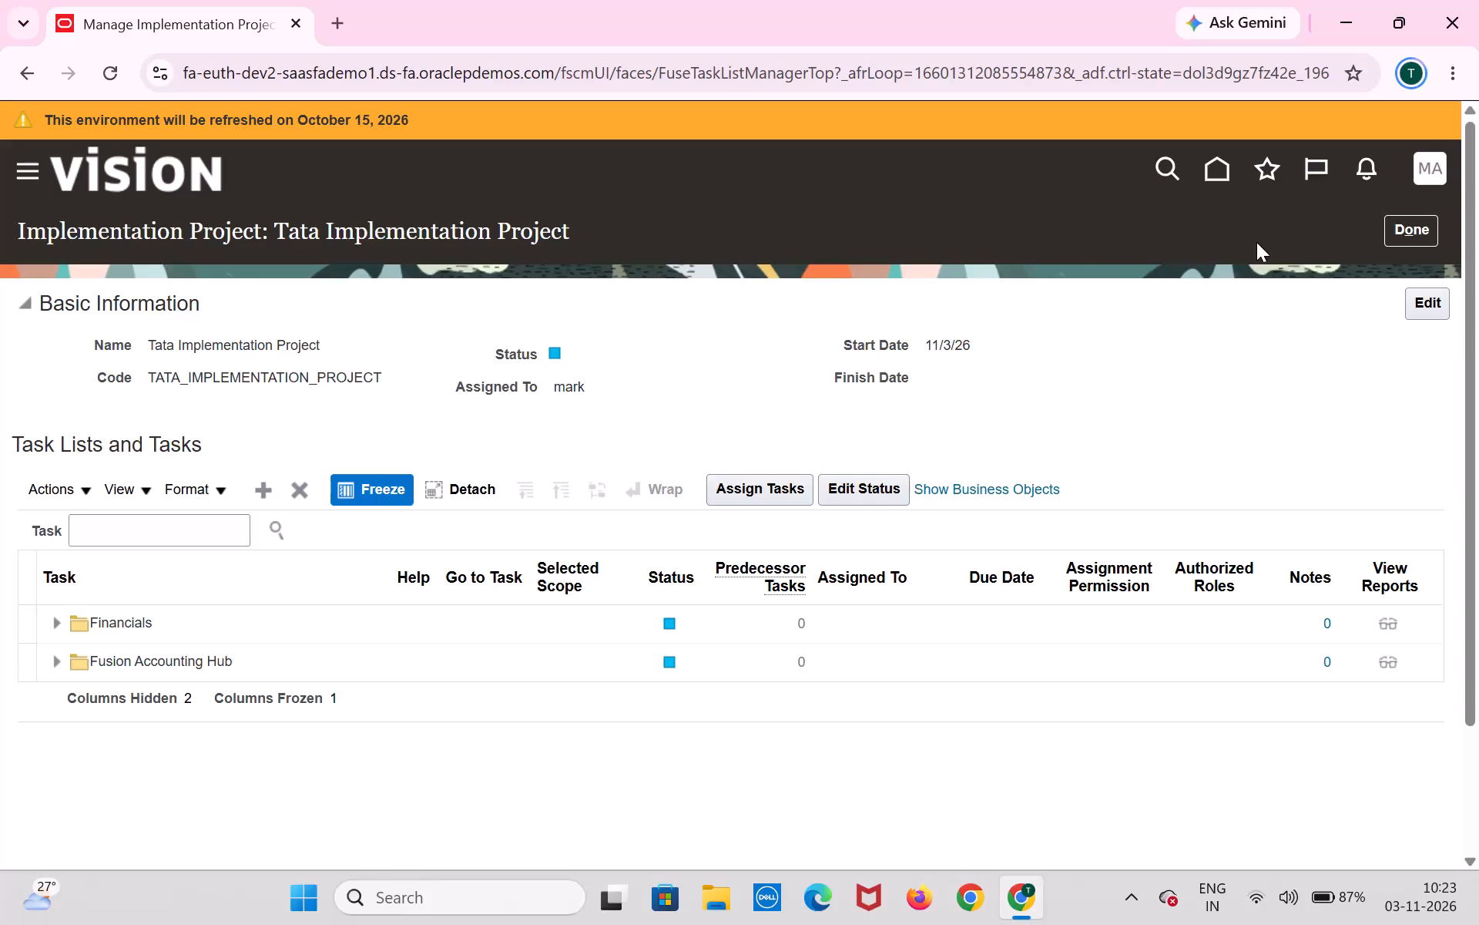
# Leave the implementation projects and open the Financial Reporting Structures tasks of the Financials offering.
pyautogui.click(1414, 230)
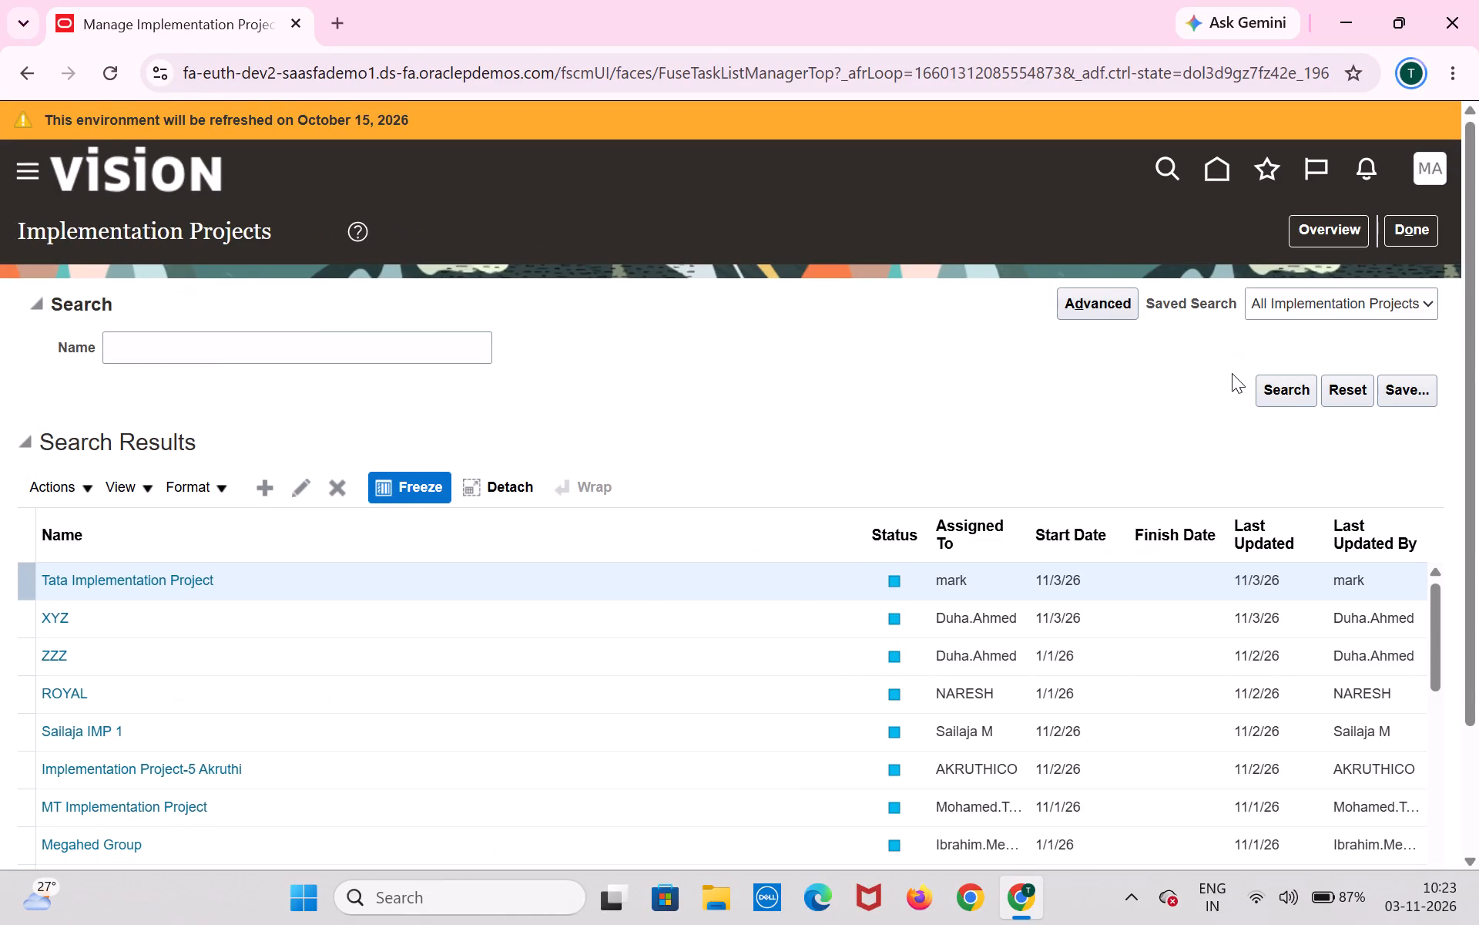
pyautogui.click(1404, 234)
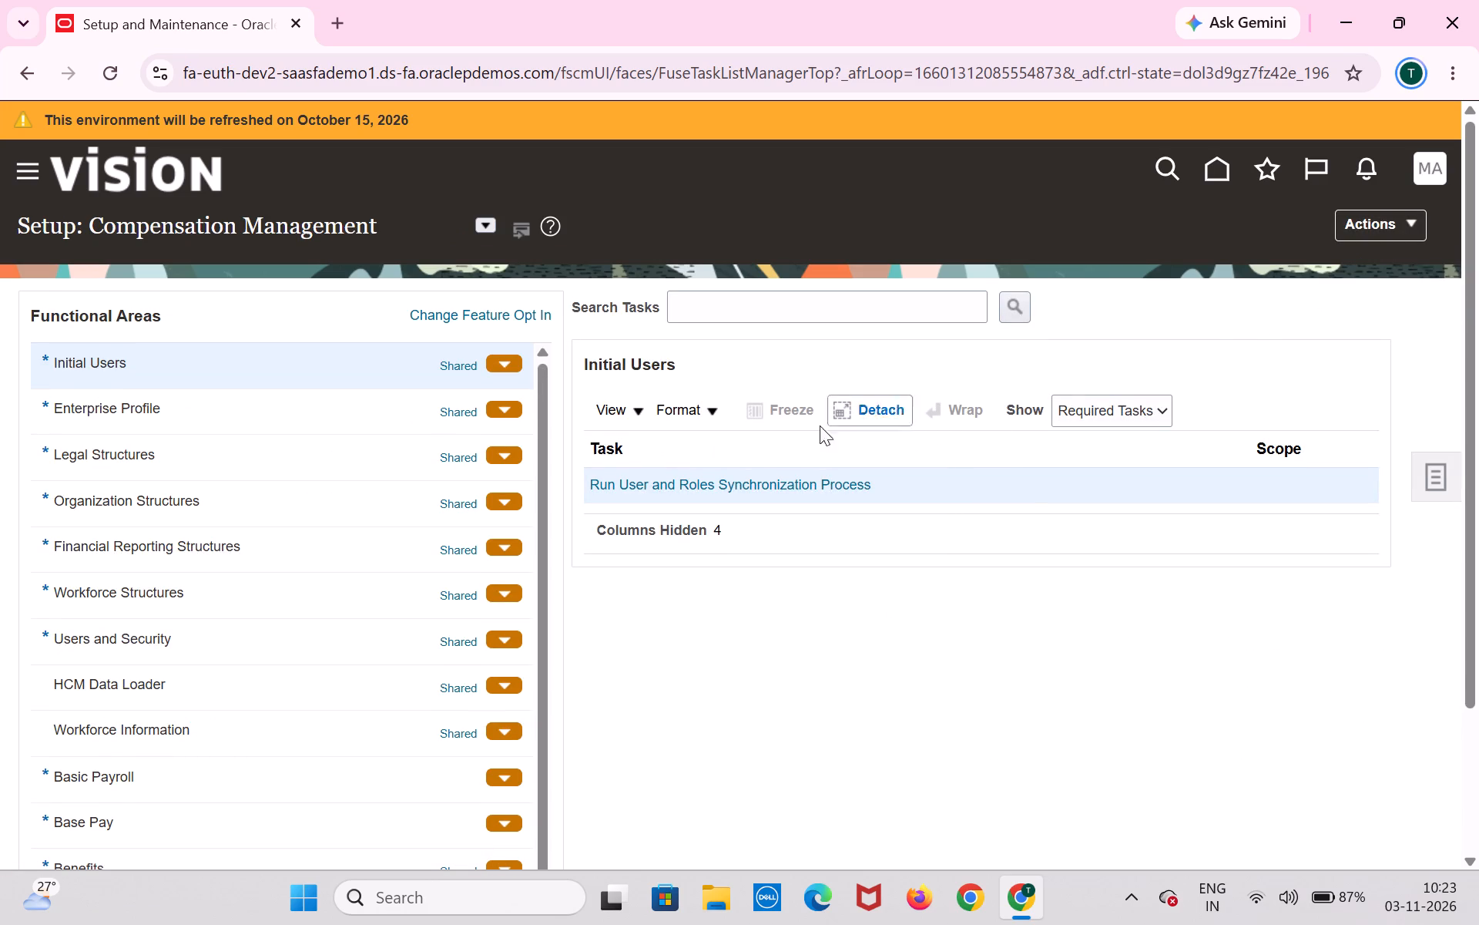
pyautogui.click(490, 227)
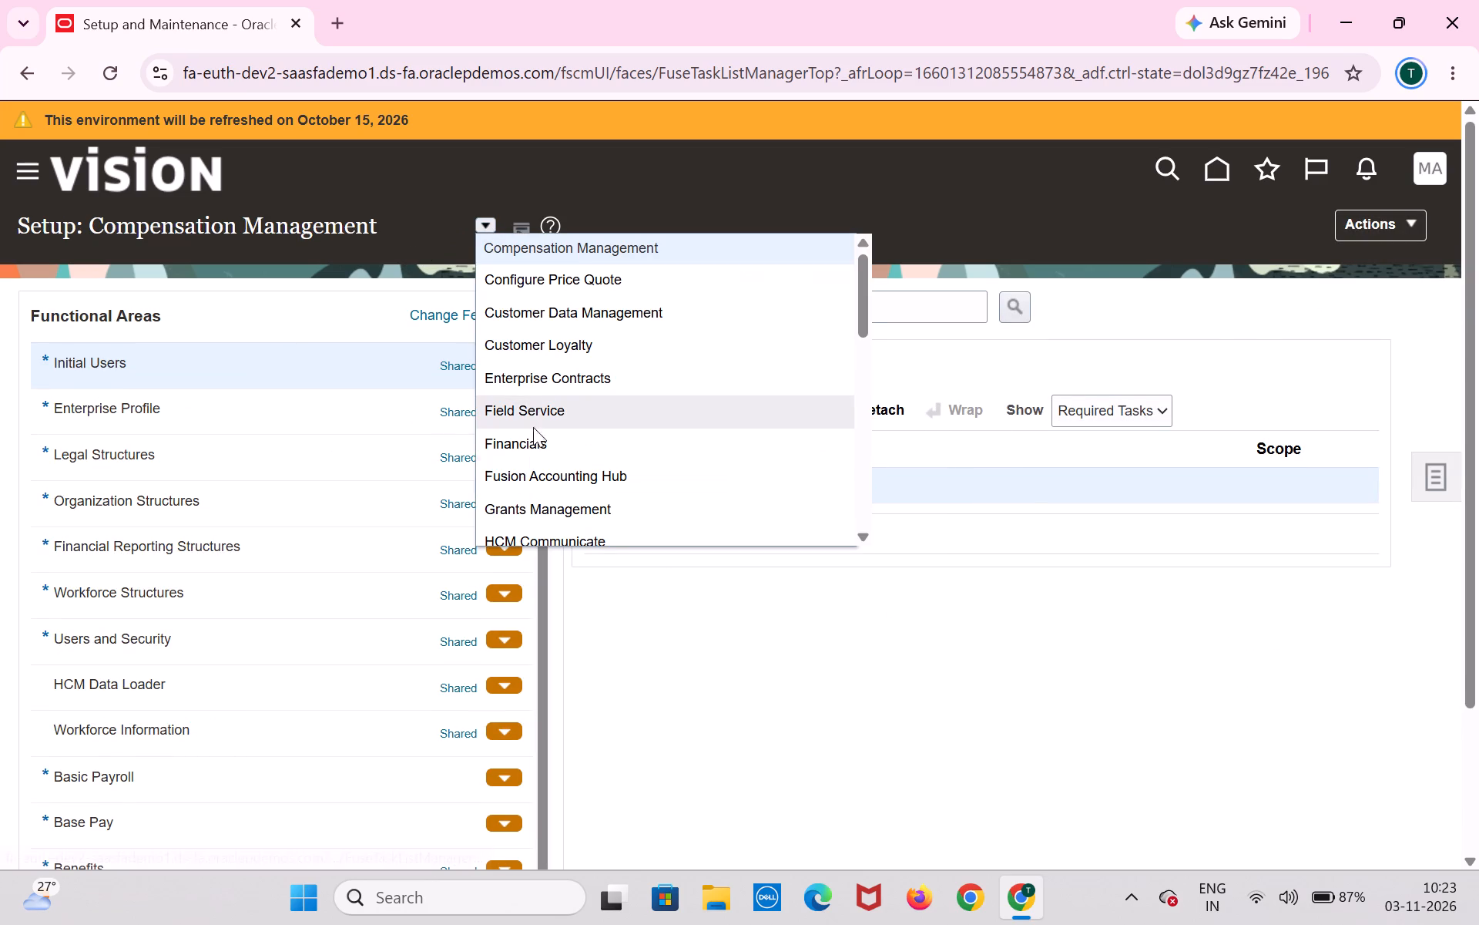
pyautogui.click(544, 453)
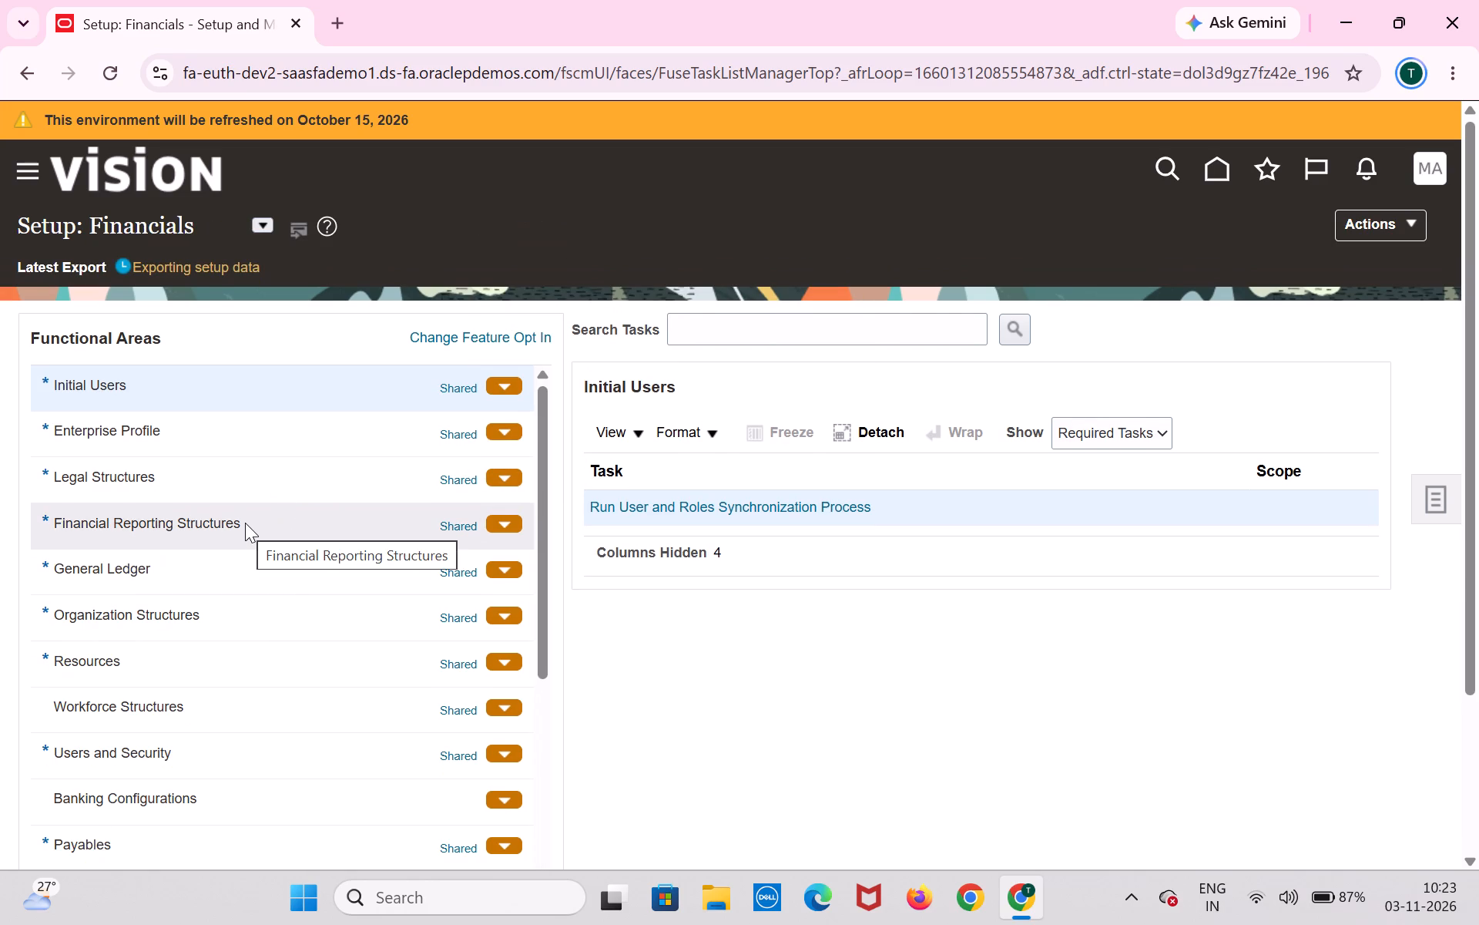
pyautogui.click(245, 523)
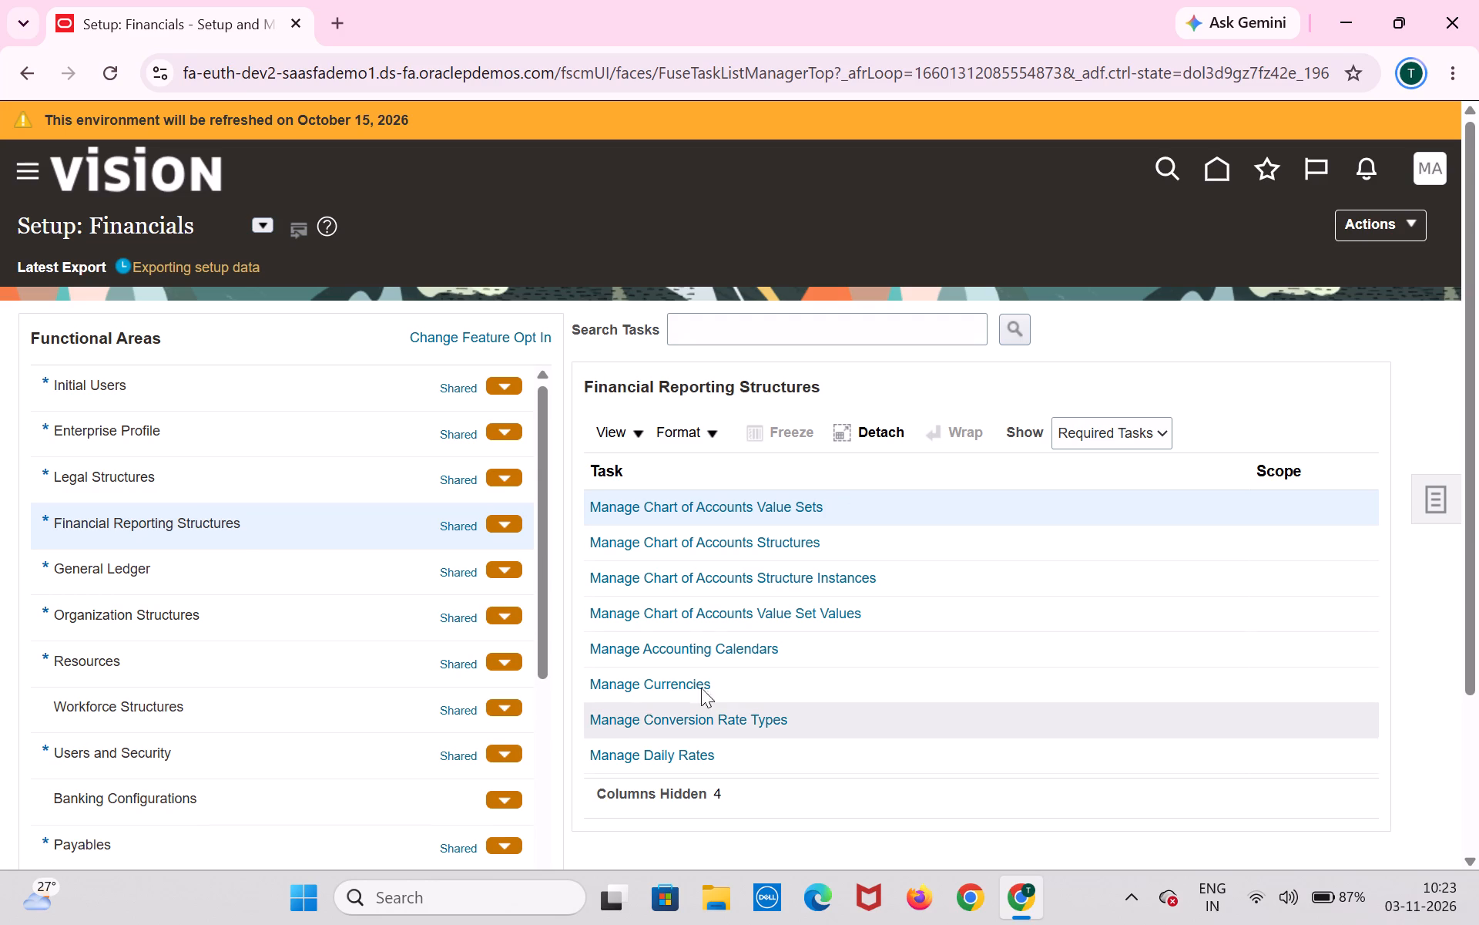
# Look up the currency with code INR in Manage Currencies, finishing with save and close.
pyautogui.click(695, 678)
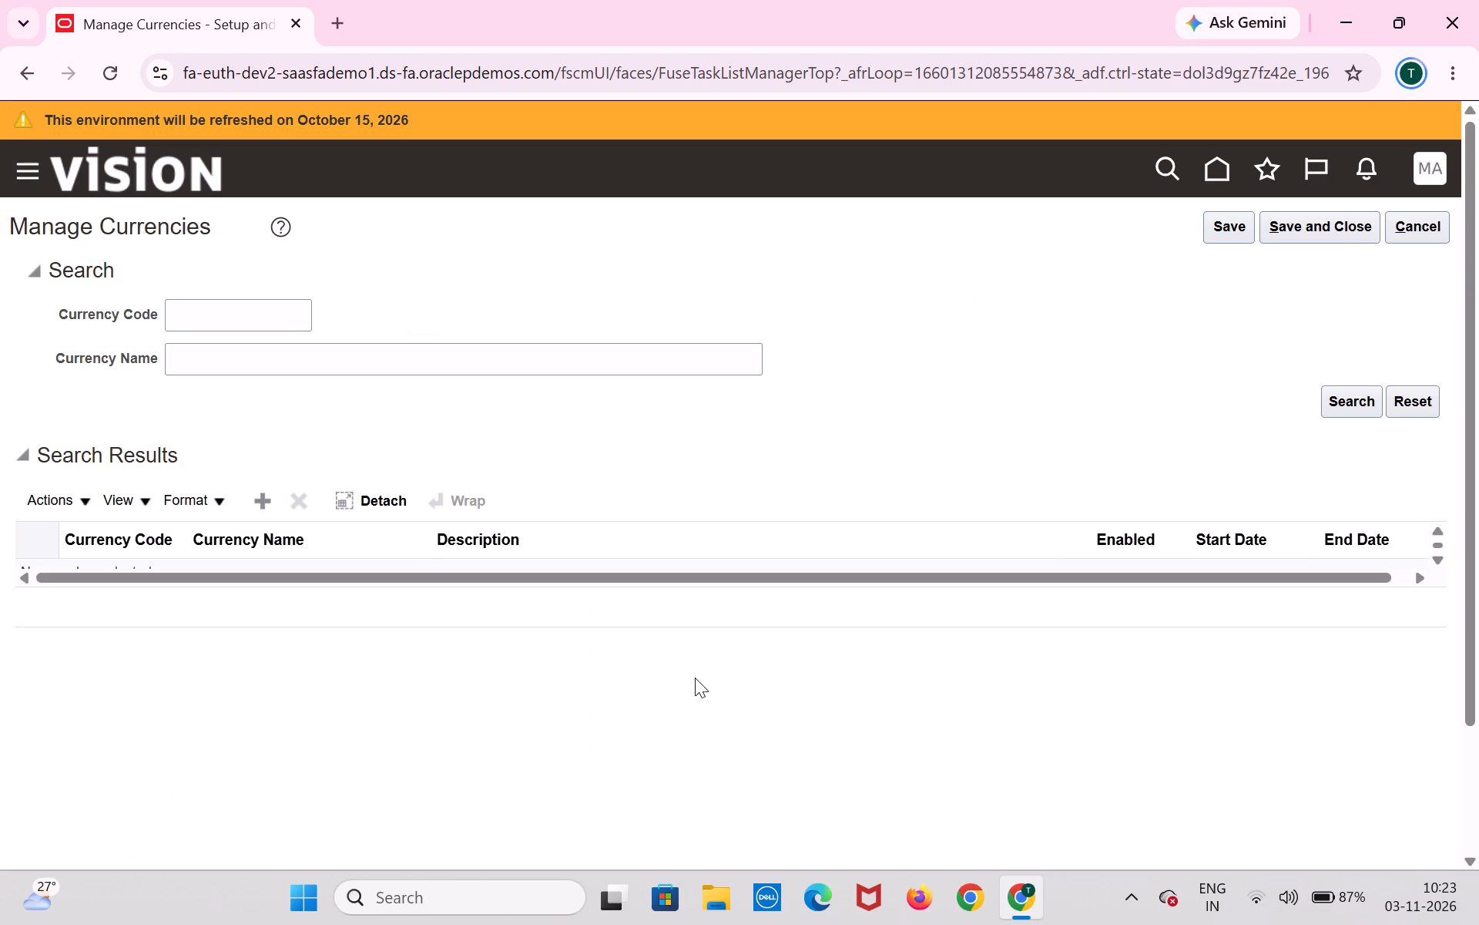
pyautogui.click(291, 304)
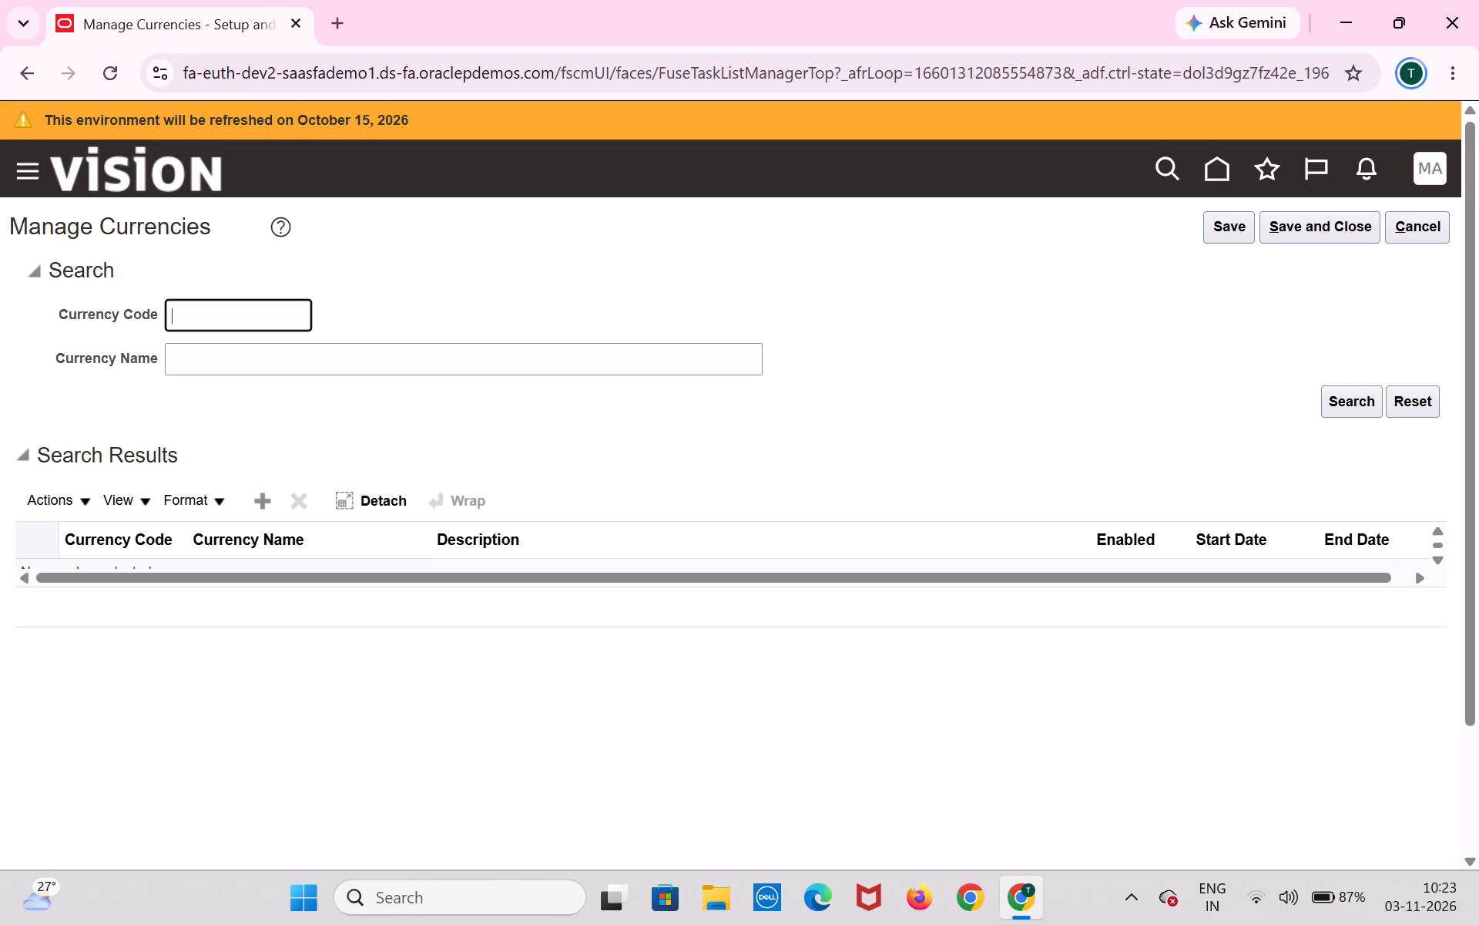
pyautogui.write('inr')
pyautogui.press('Return')
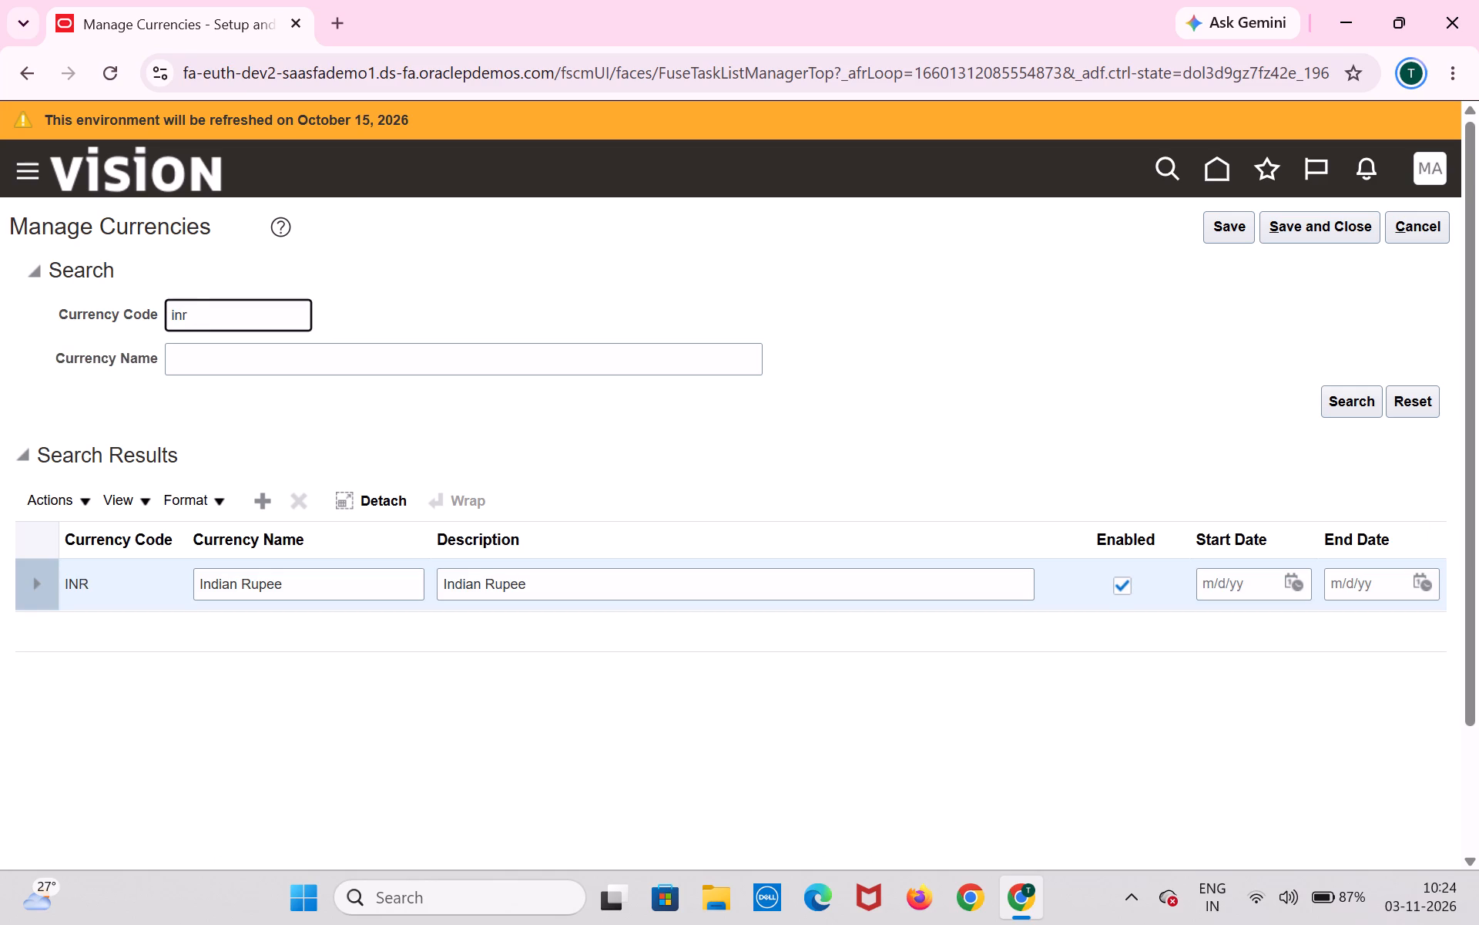
pyautogui.click(1333, 226)
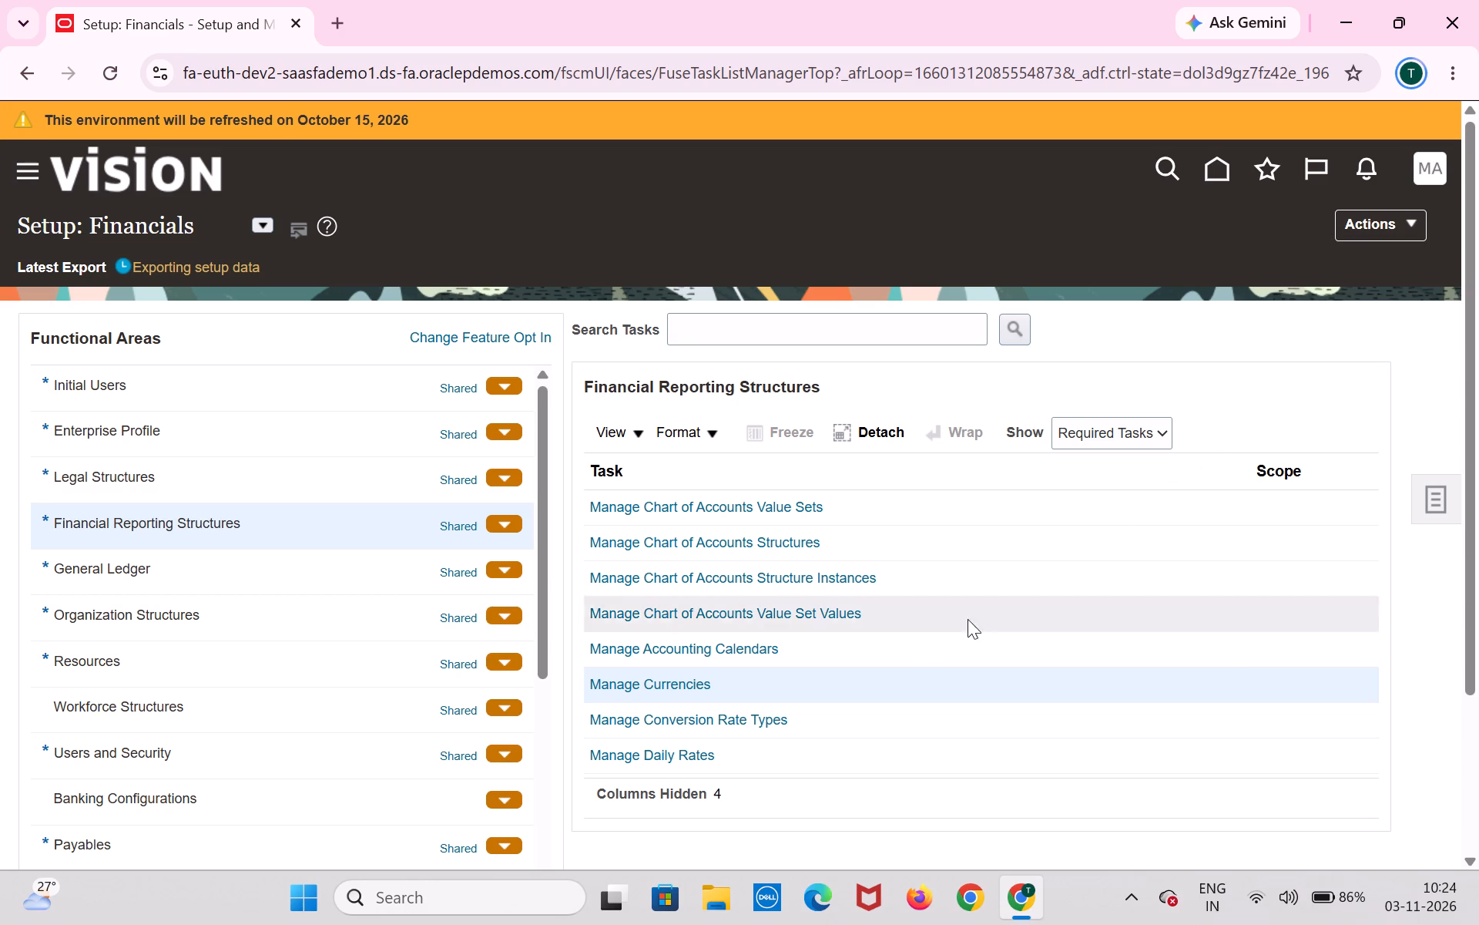
# Start creating an accounting calendar under Manage Accounting Calendars and name it "Tata calendar".
pyautogui.click(728, 657)
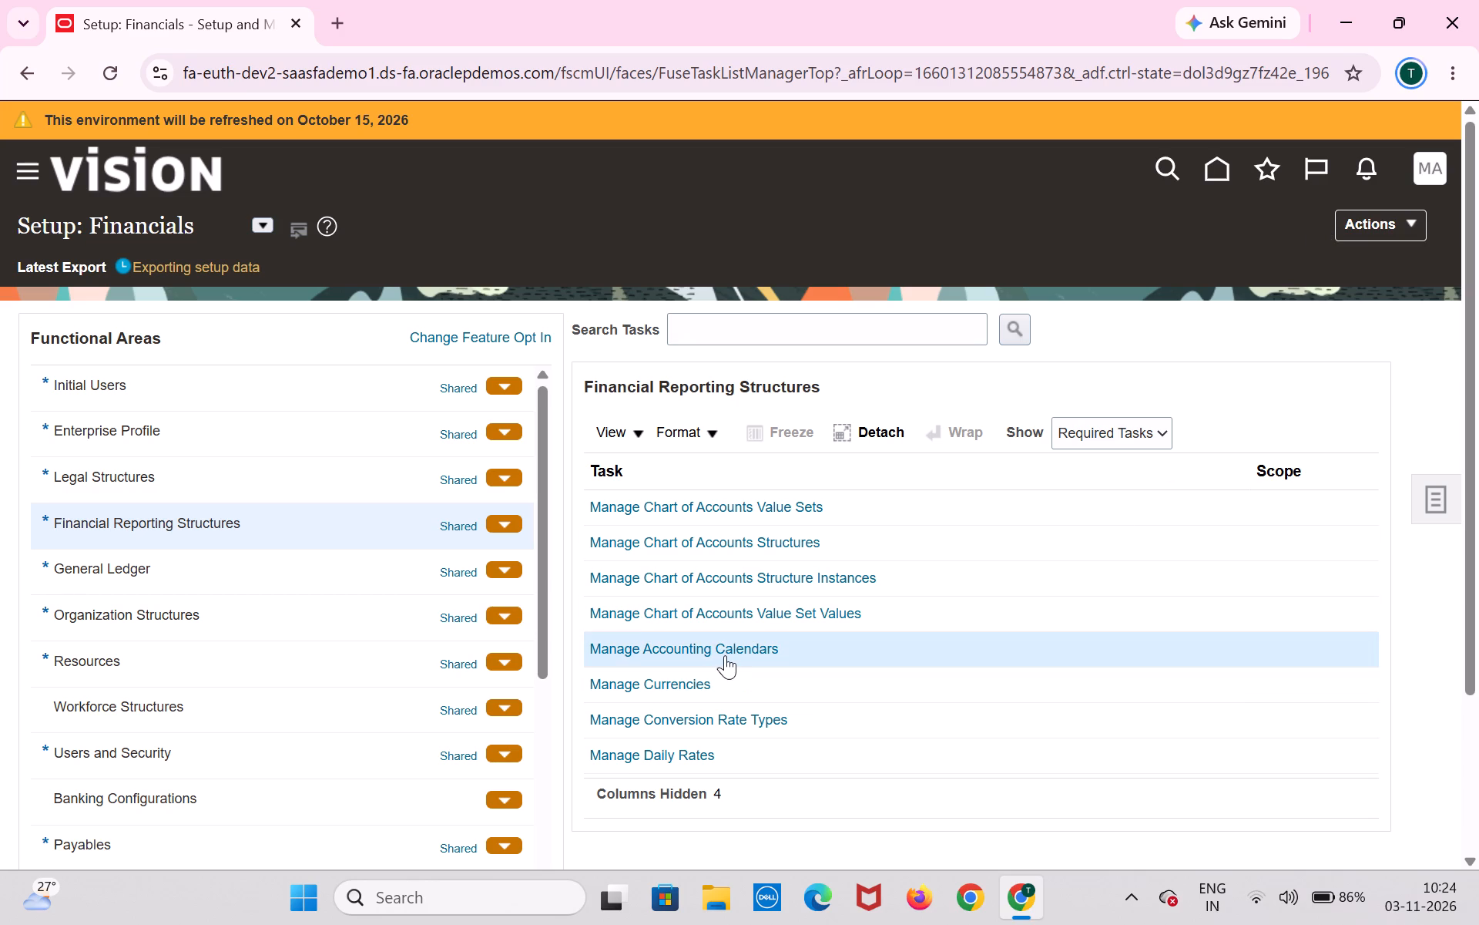
pyautogui.click(724, 654)
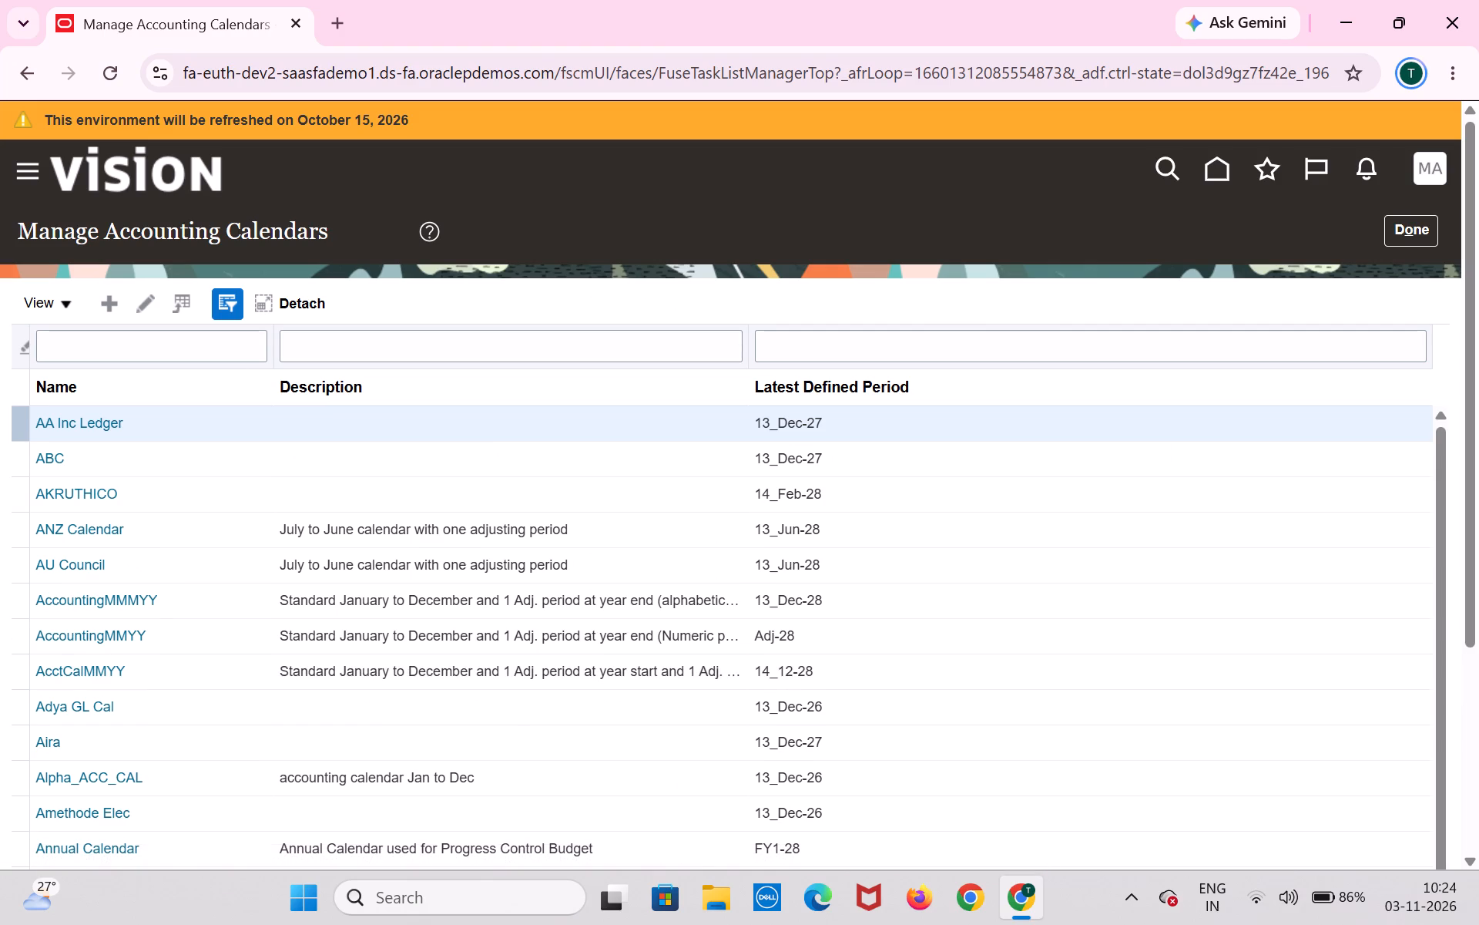
pyautogui.click(229, 348)
pyautogui.click(117, 298)
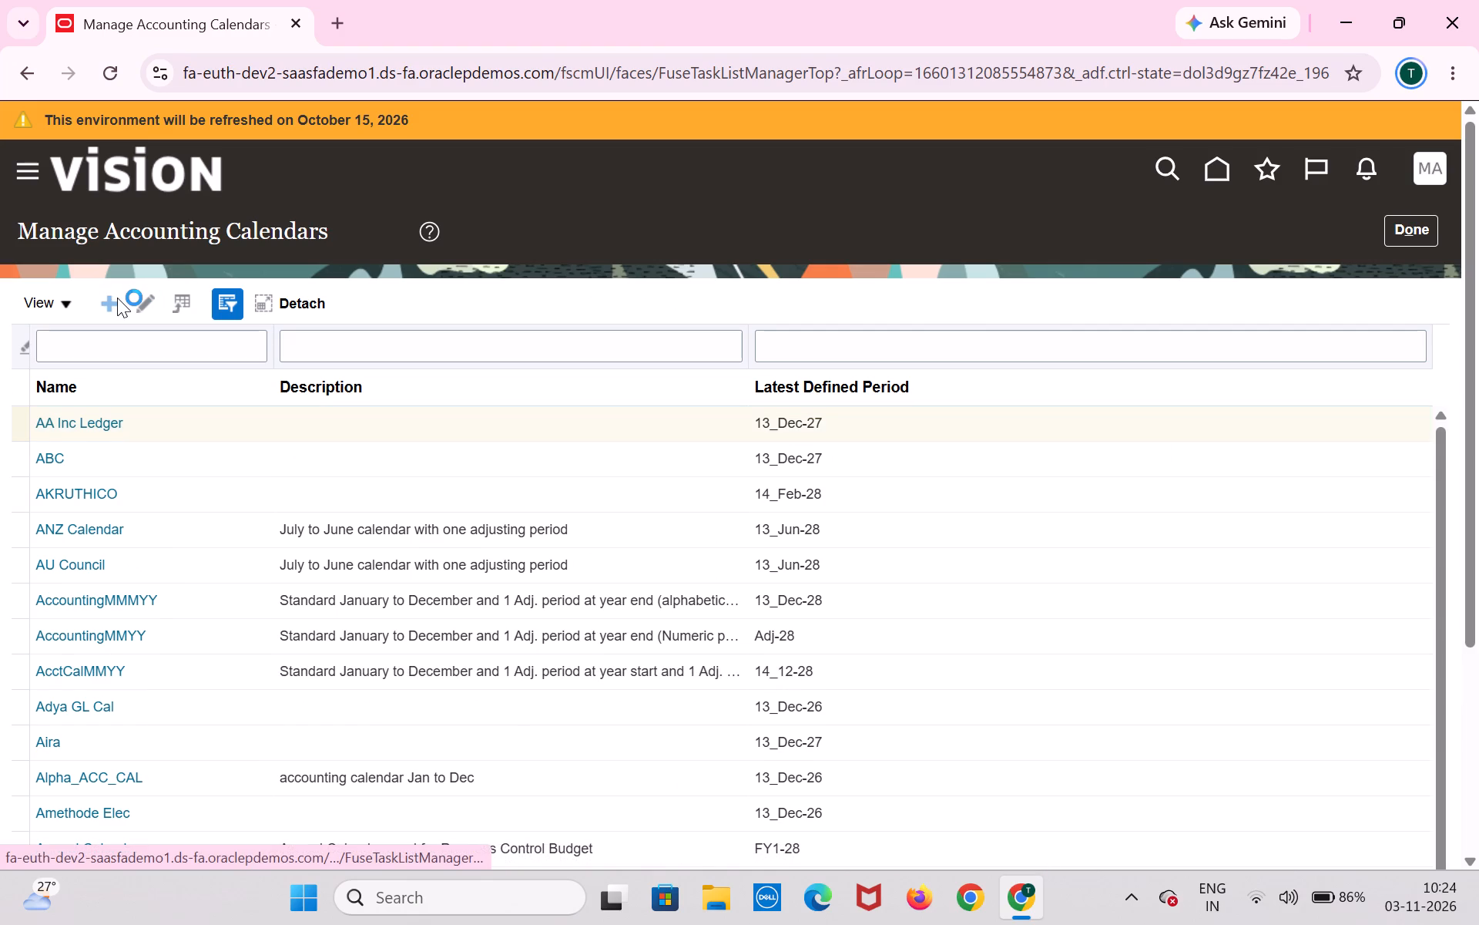
pyautogui.moveTo(414, 344); pyautogui.dragTo(421, 344)
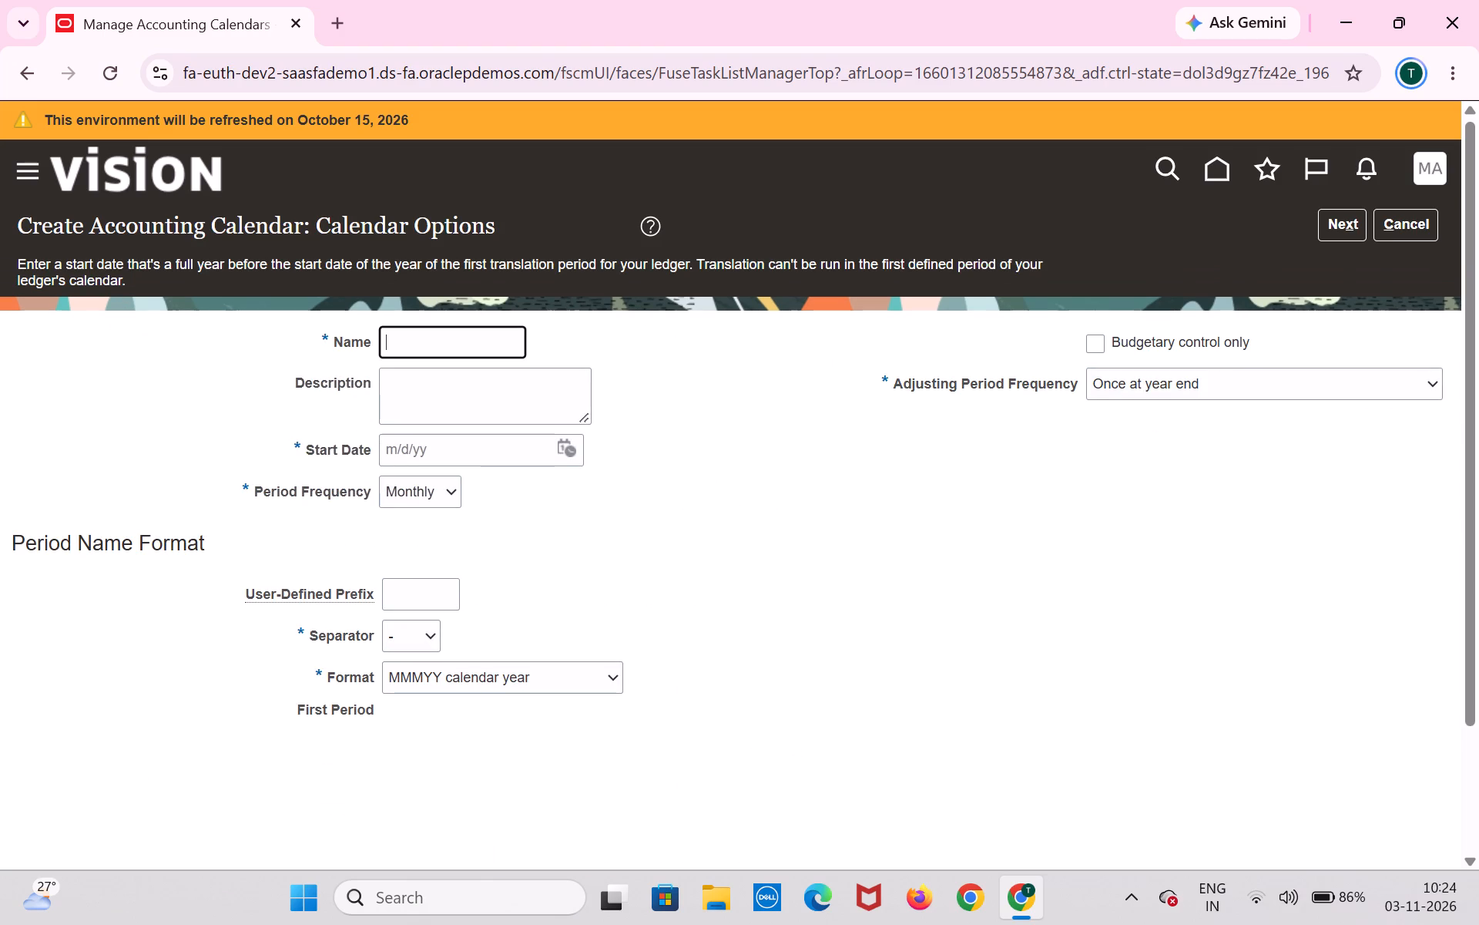
pyautogui.hotkey('shift', 't')
pyautogui.write('ata')
pyautogui.press('space')
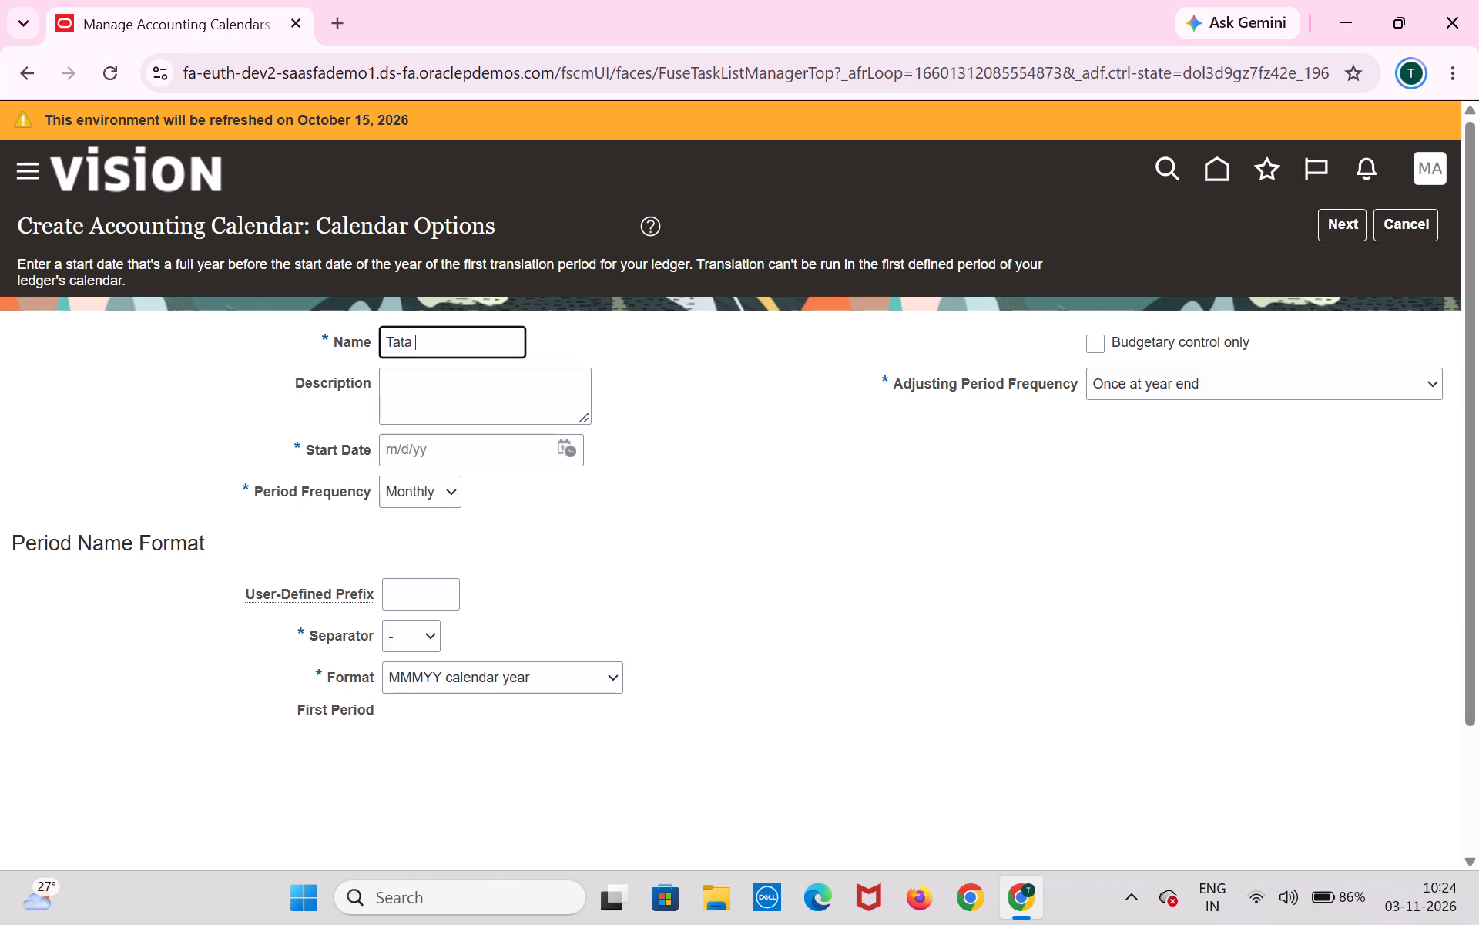
pyautogui.write('cale')
pyautogui.write('ndar')
# Set the calendar's start date to 11/3/24, proceed to its period details and save the calendar.
pyautogui.click(573, 447)
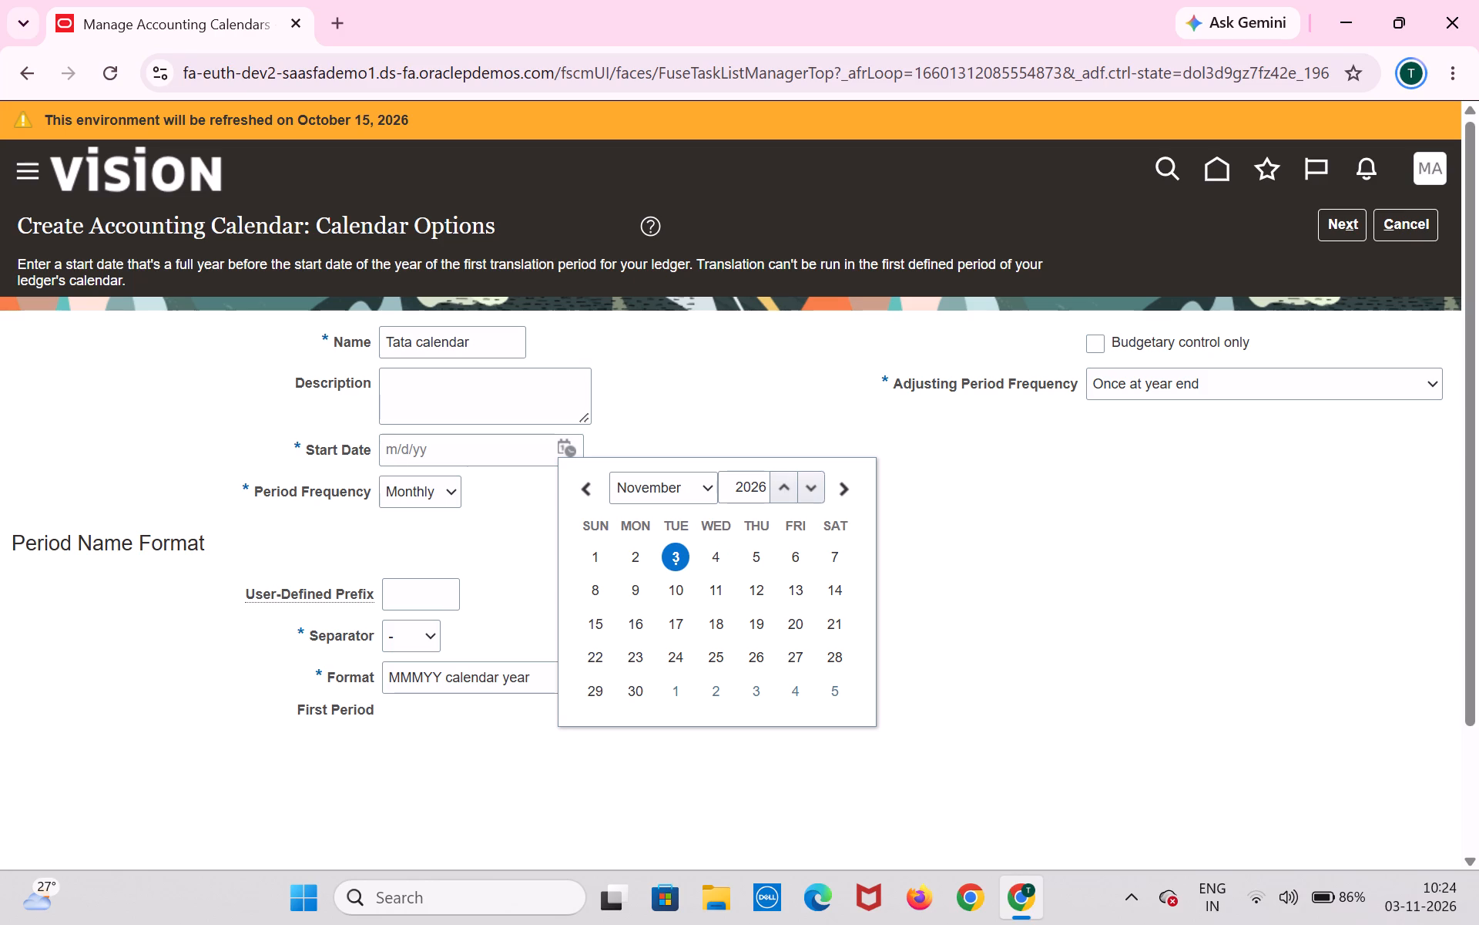
pyautogui.doubleClick(810, 488)
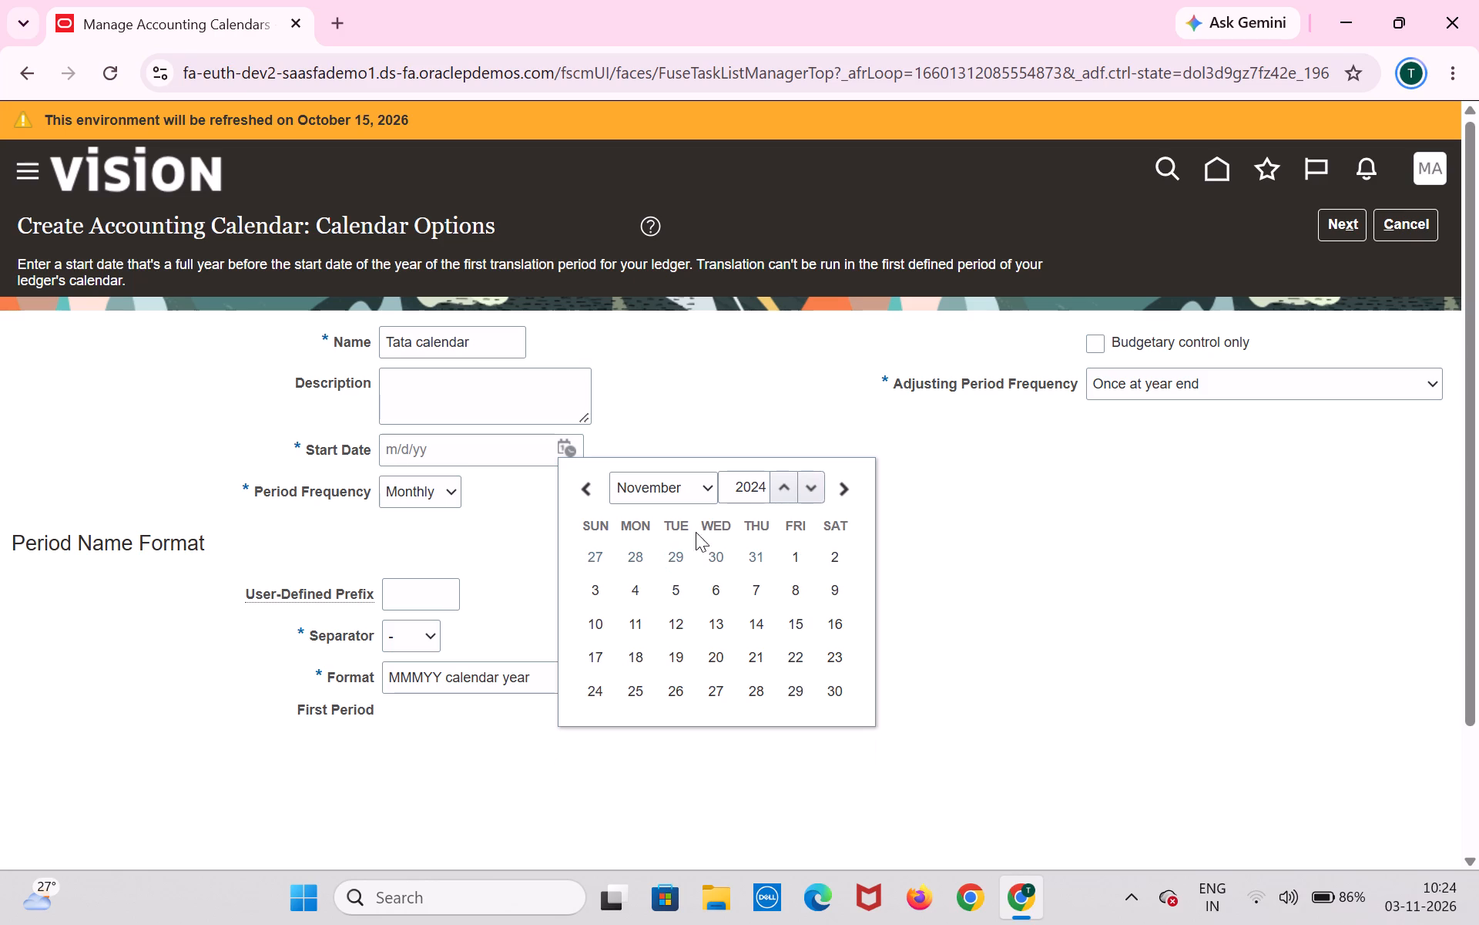
pyautogui.click(601, 585)
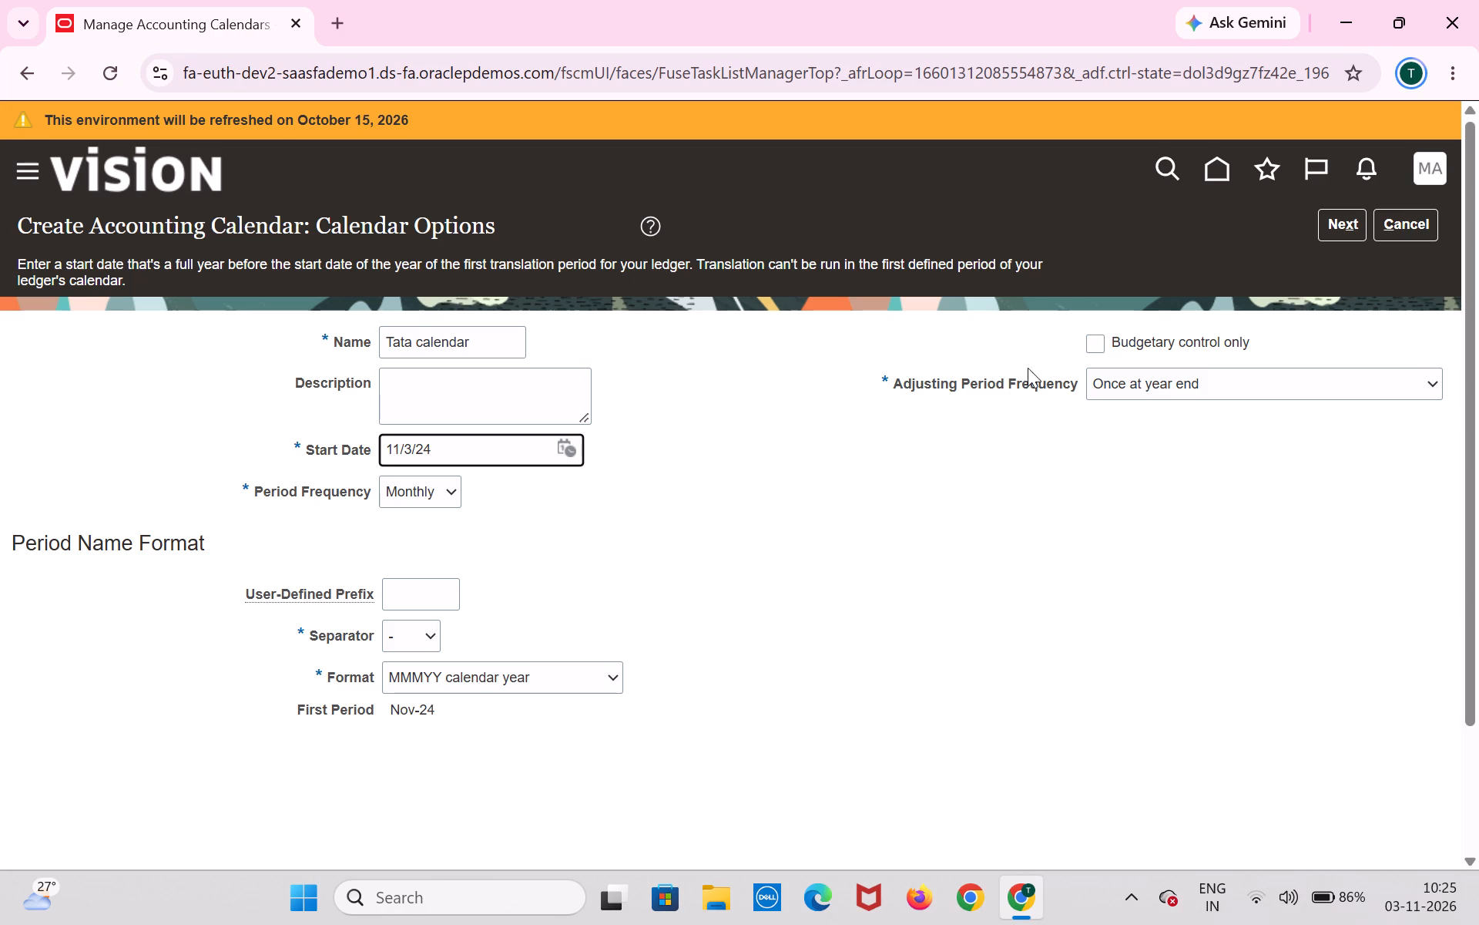
pyautogui.click(1357, 236)
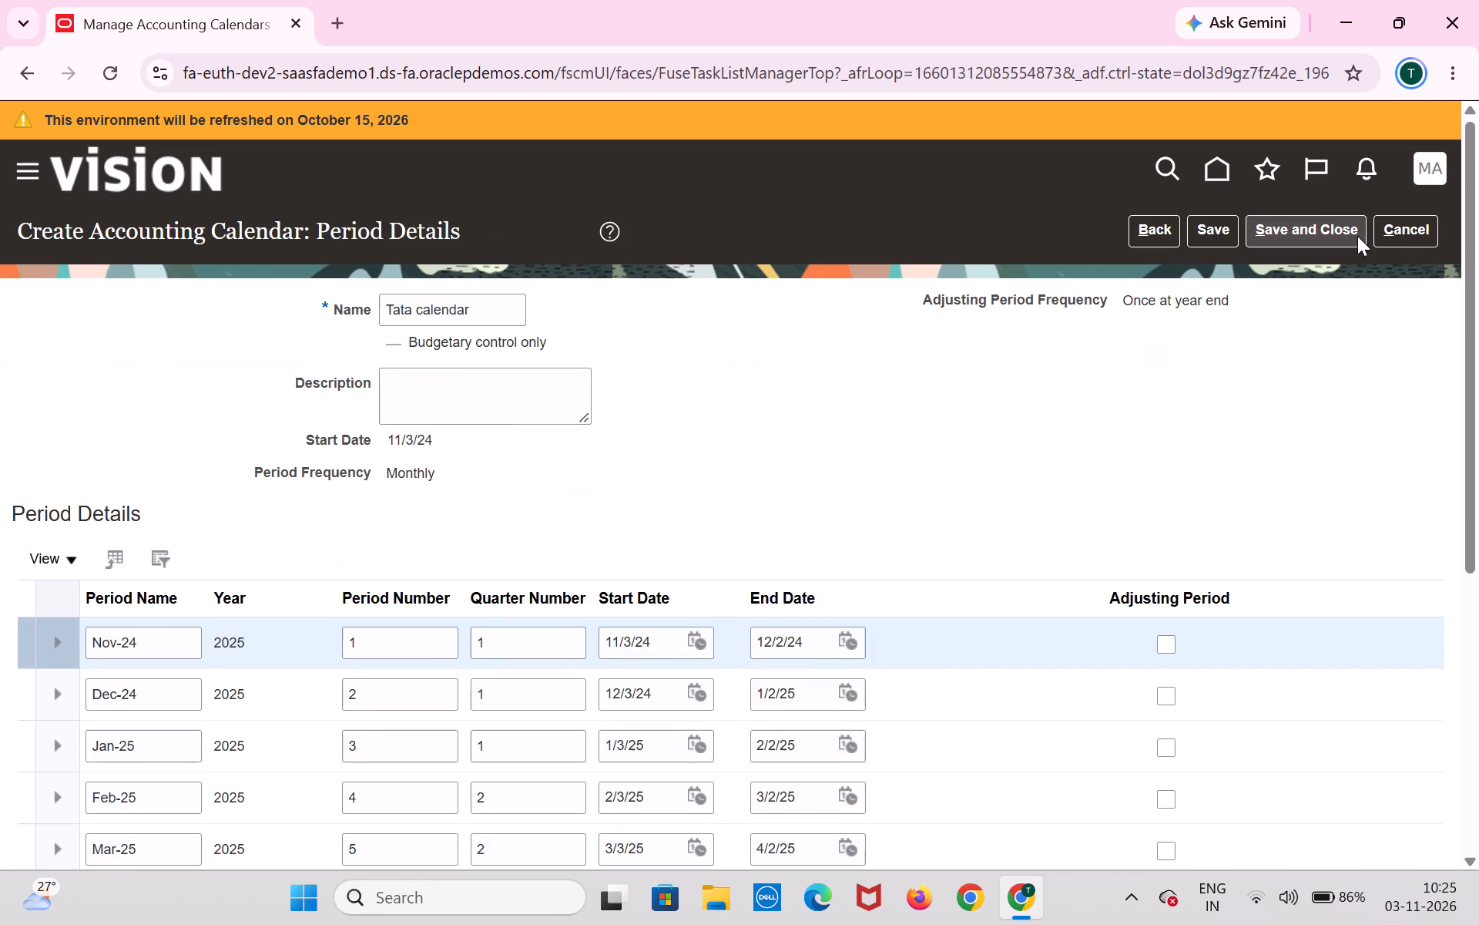
pyautogui.click(1211, 236)
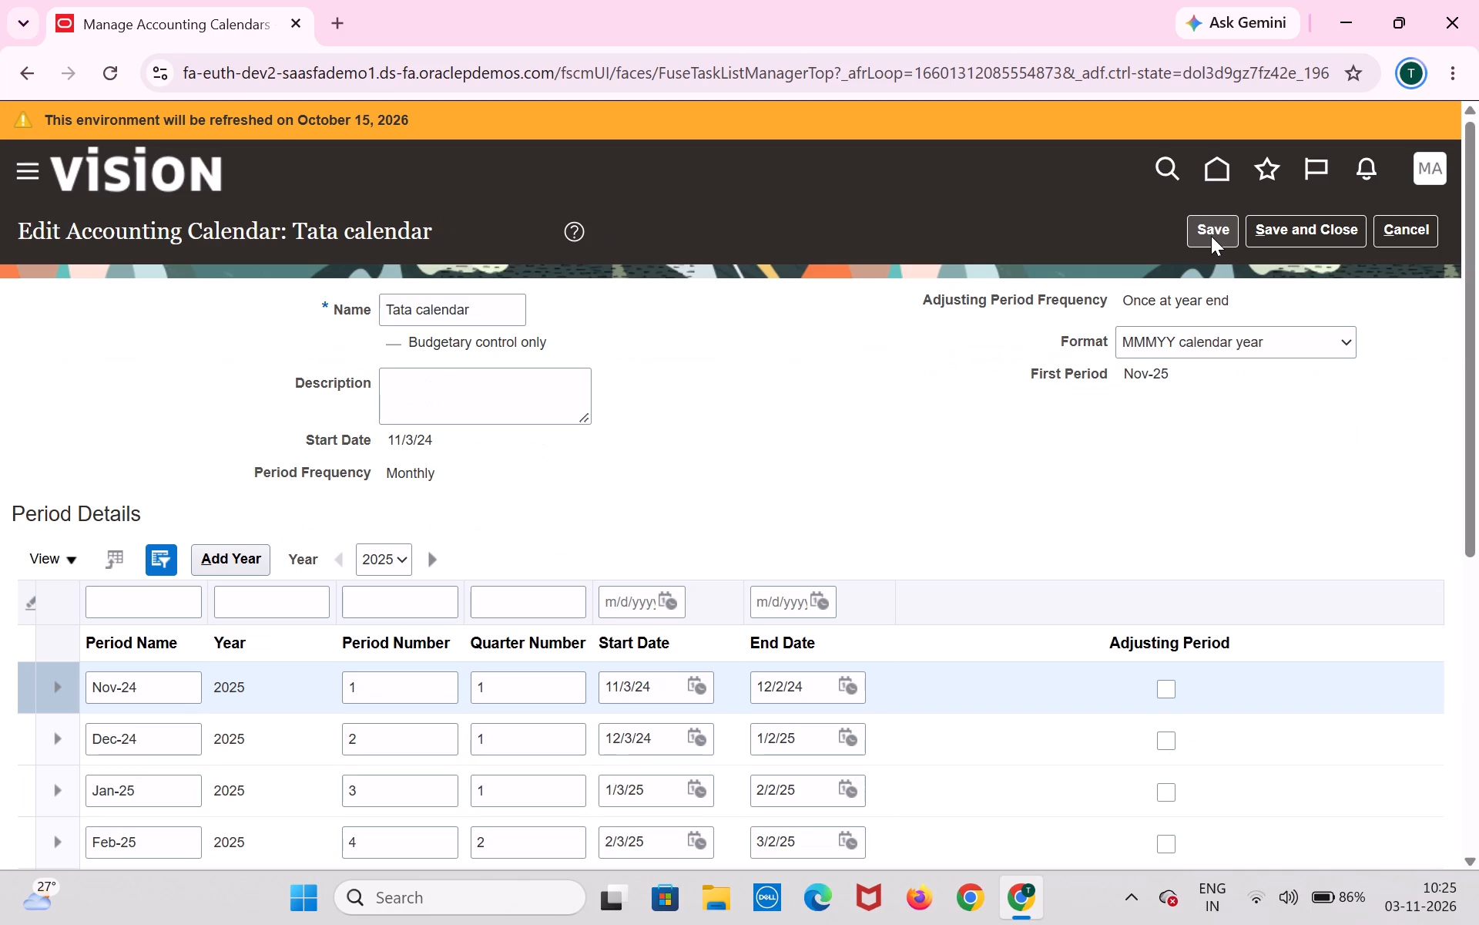
# Add the year 2026 to the Tata calendar, save it and review the added periods.
pyautogui.scroll(-2, 719, 435)
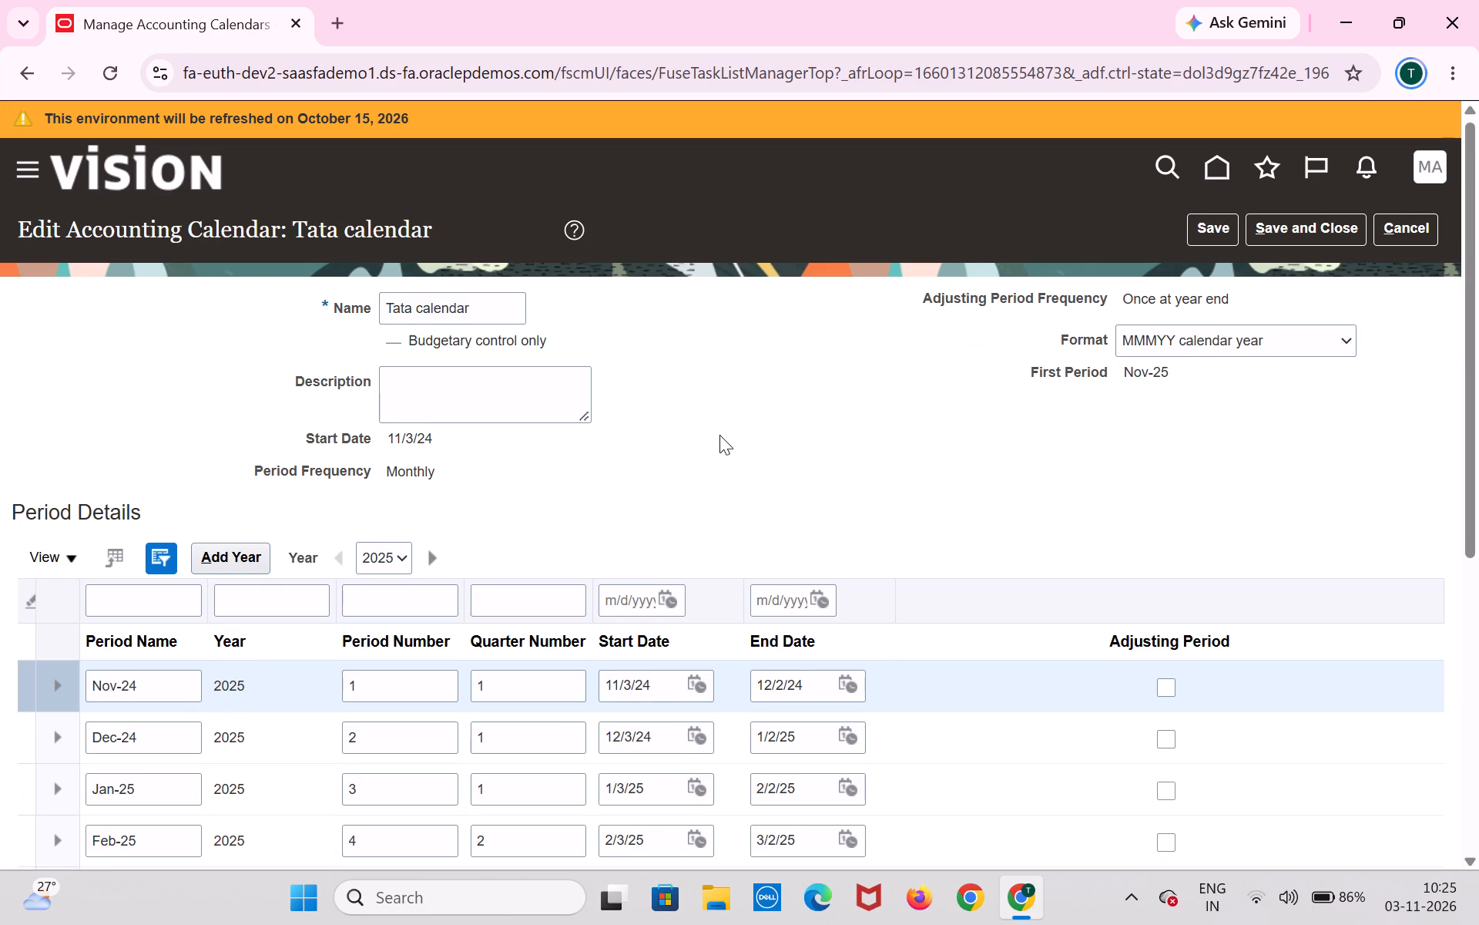
pyautogui.scroll(-12, 719, 435)
pyautogui.scroll(8, 716, 429)
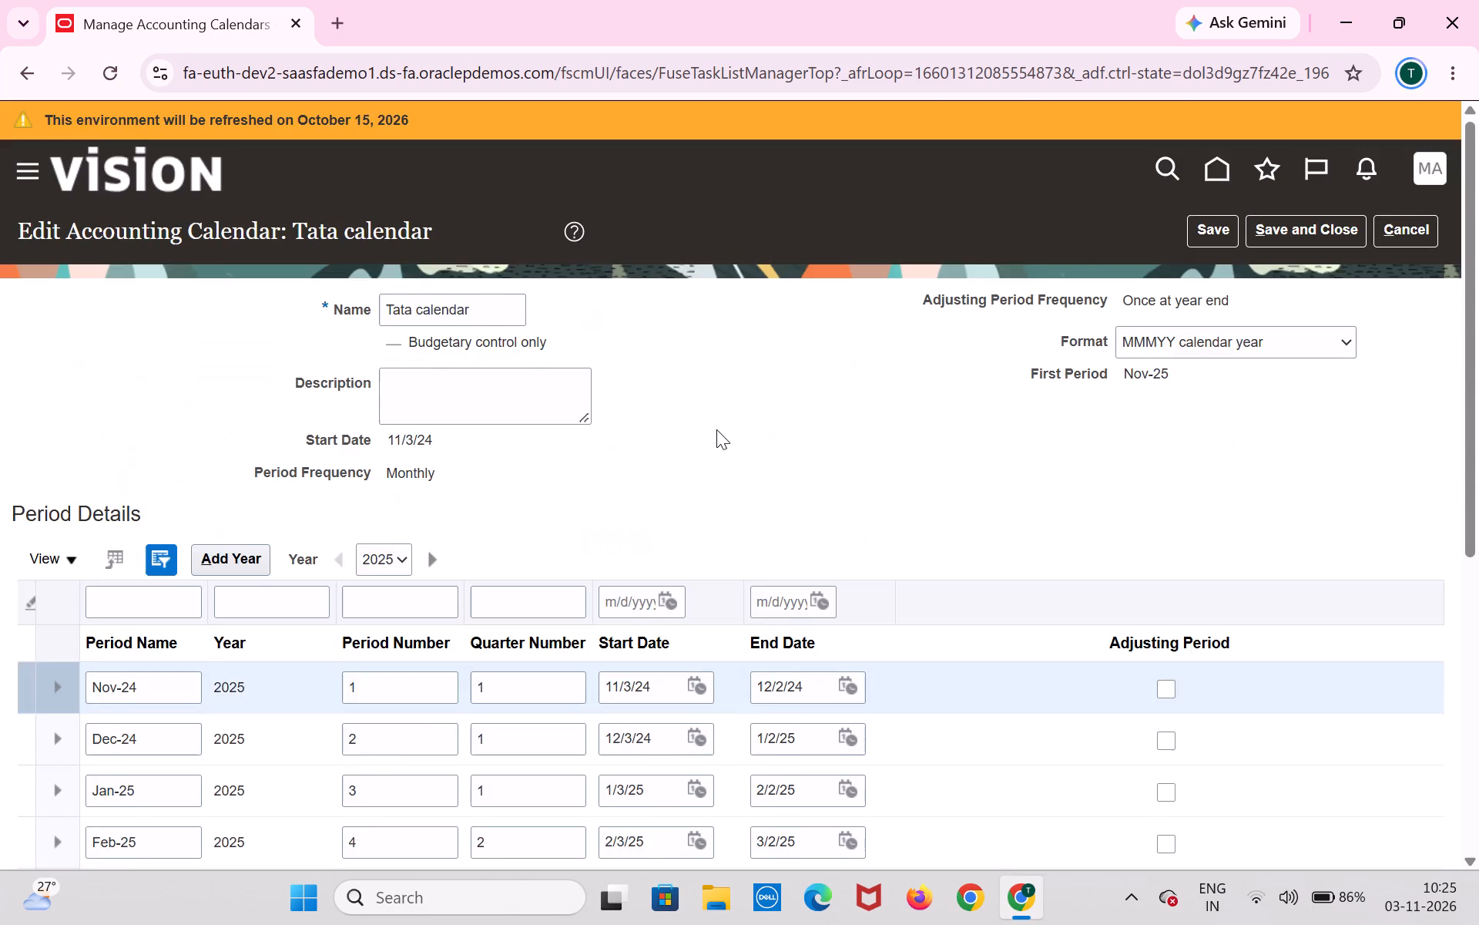
pyautogui.scroll(-10, 716, 429)
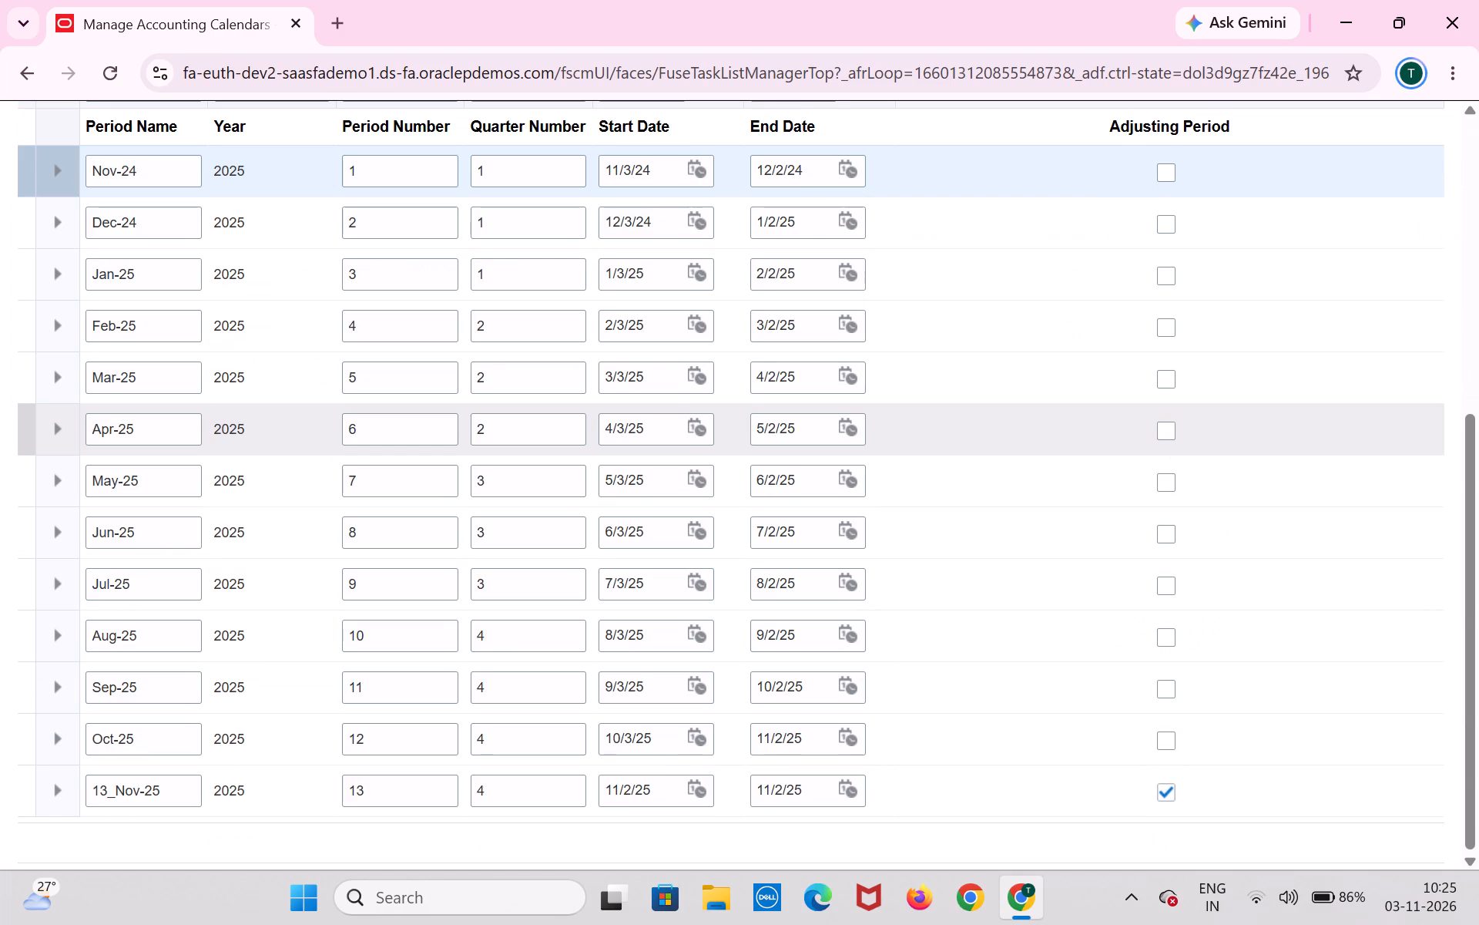
pyautogui.scroll(10, 707, 414)
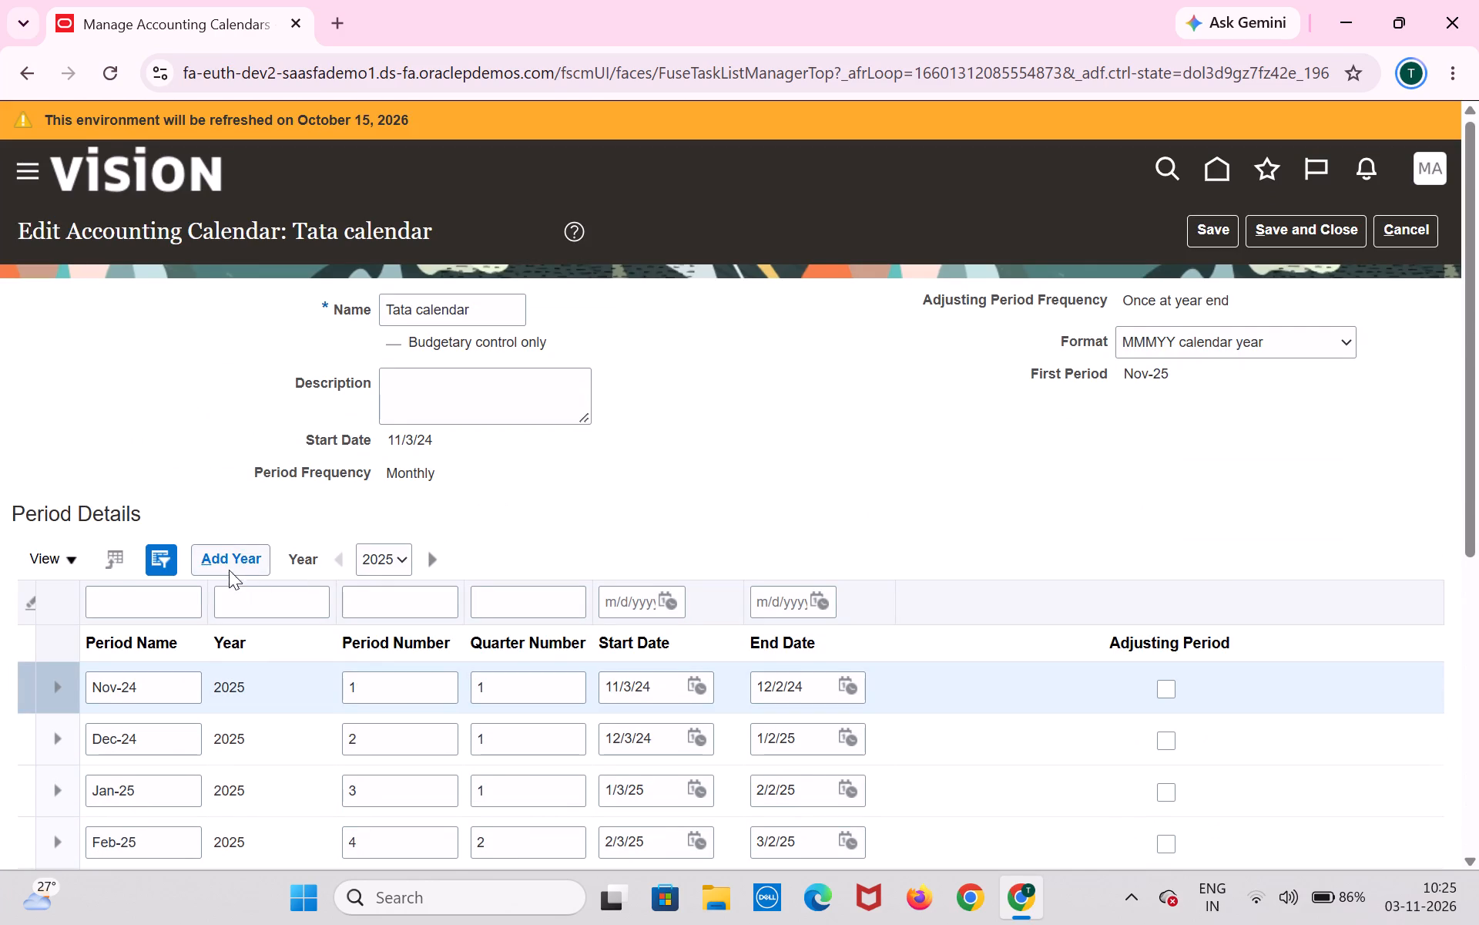
pyautogui.click(222, 563)
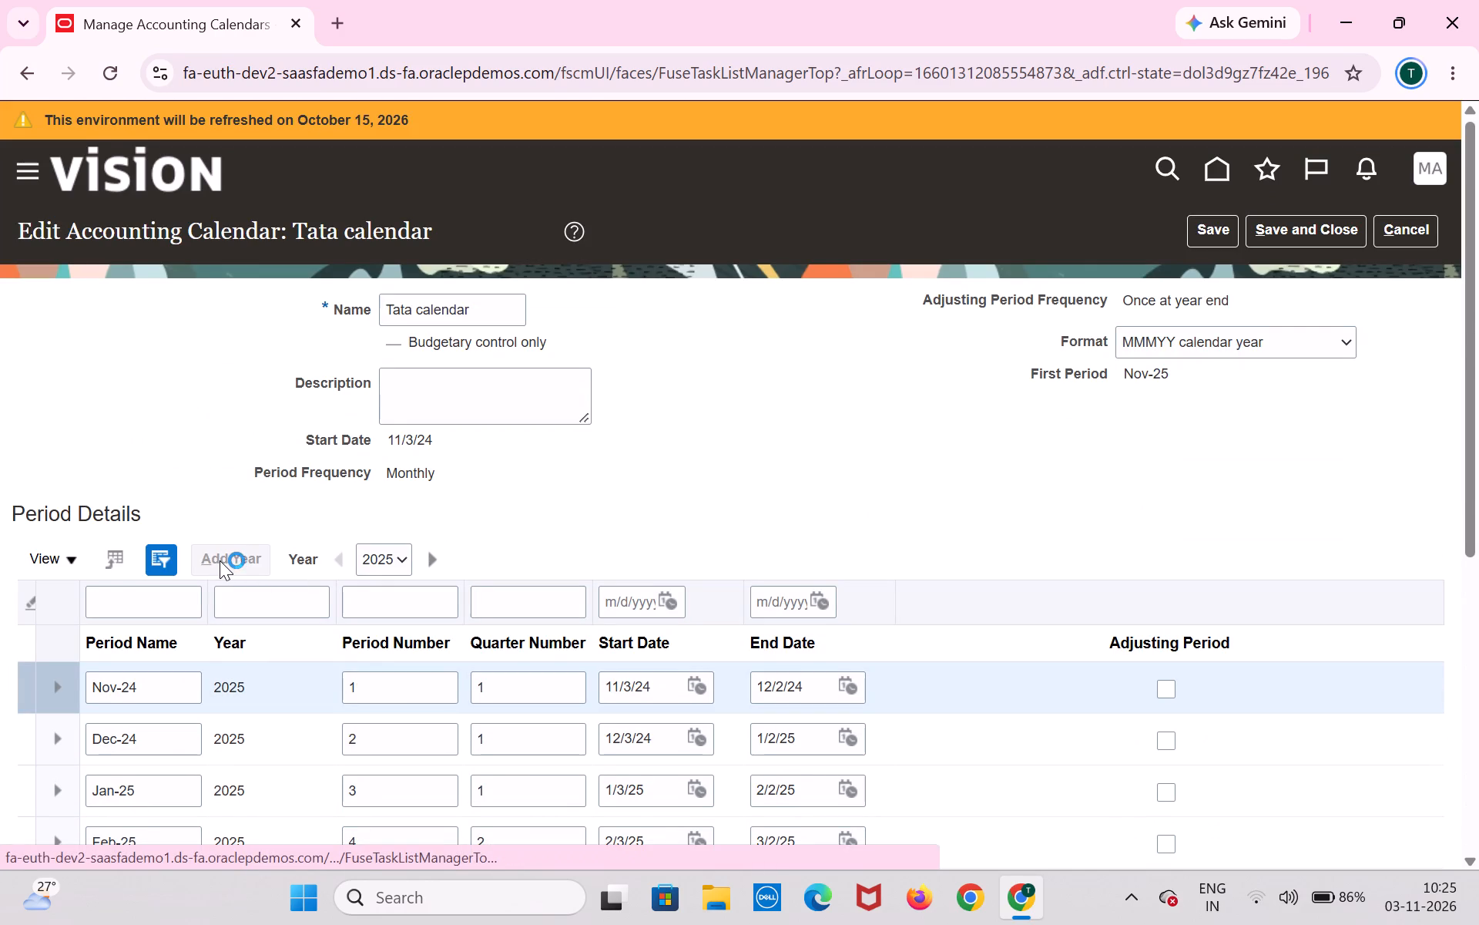
pyautogui.scroll(-8, 214, 564)
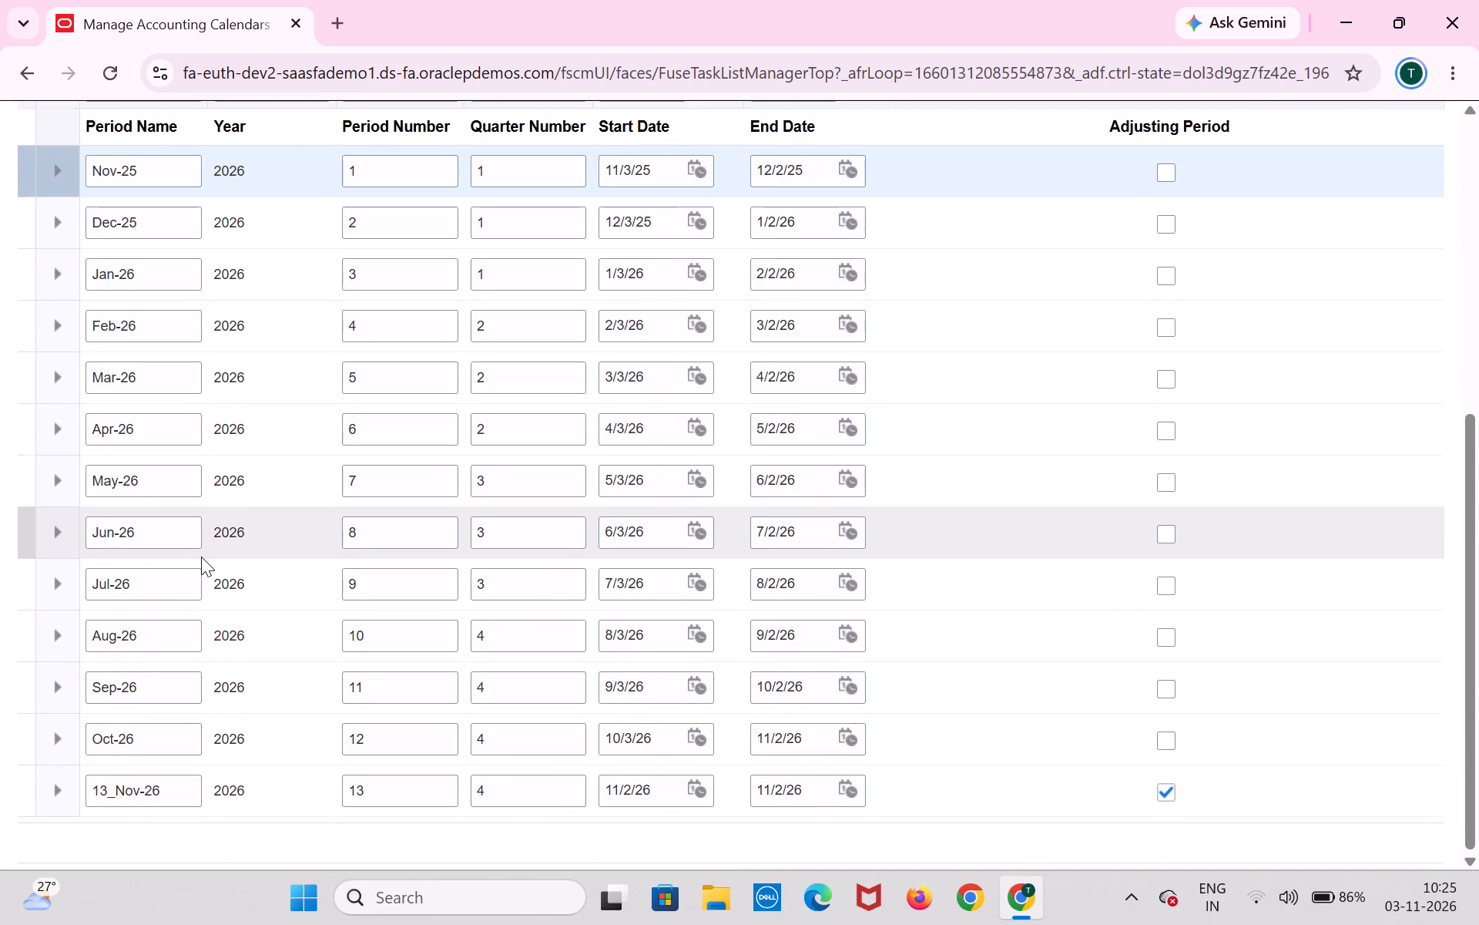
pyautogui.scroll(8, 198, 550)
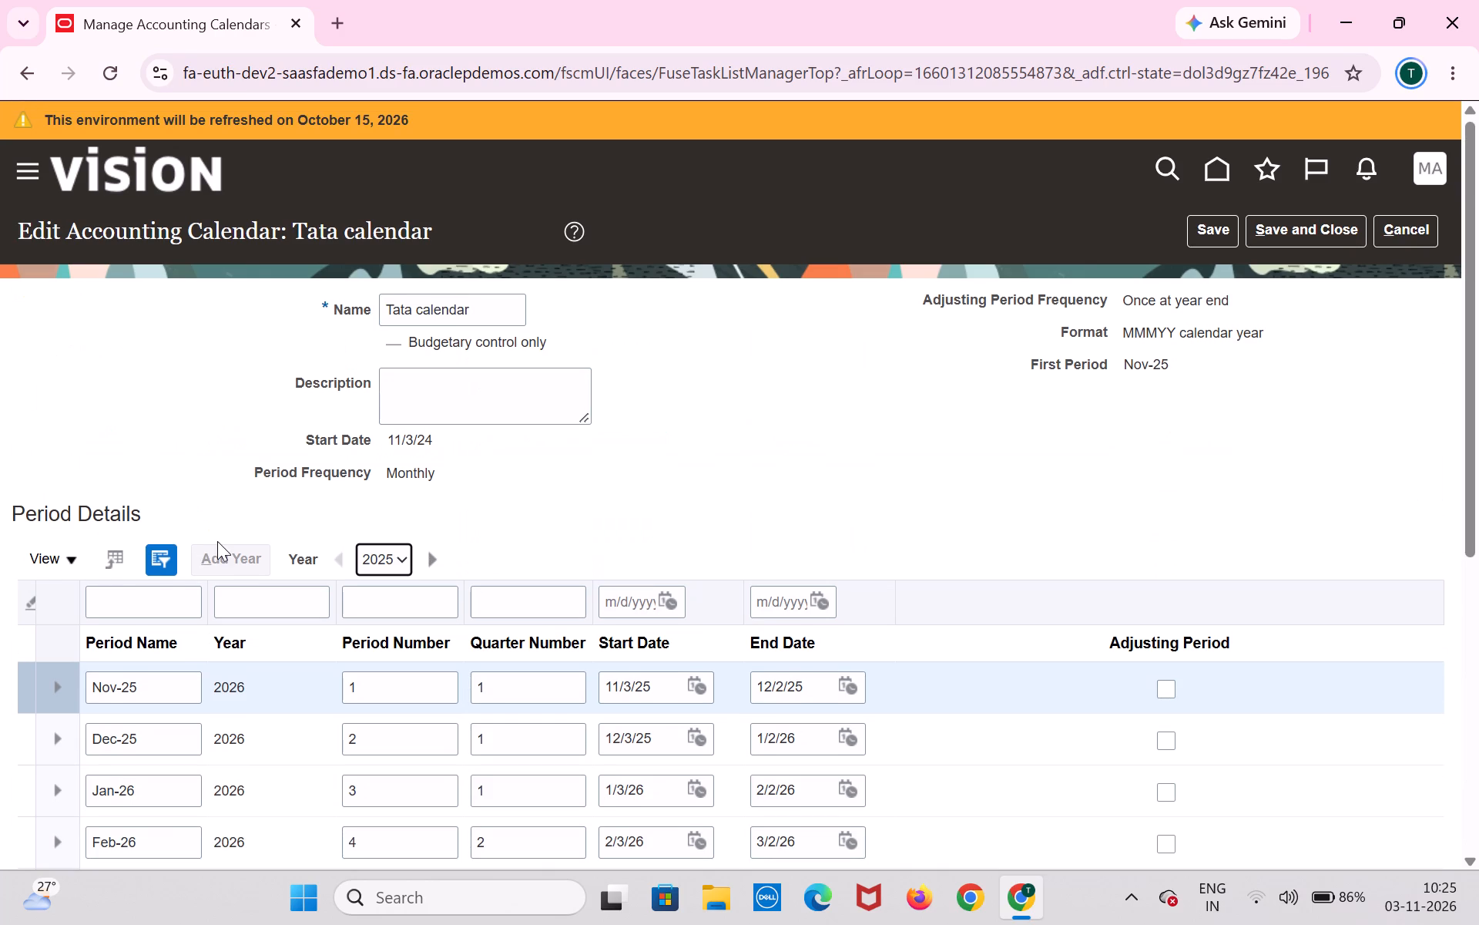
pyautogui.click(1201, 232)
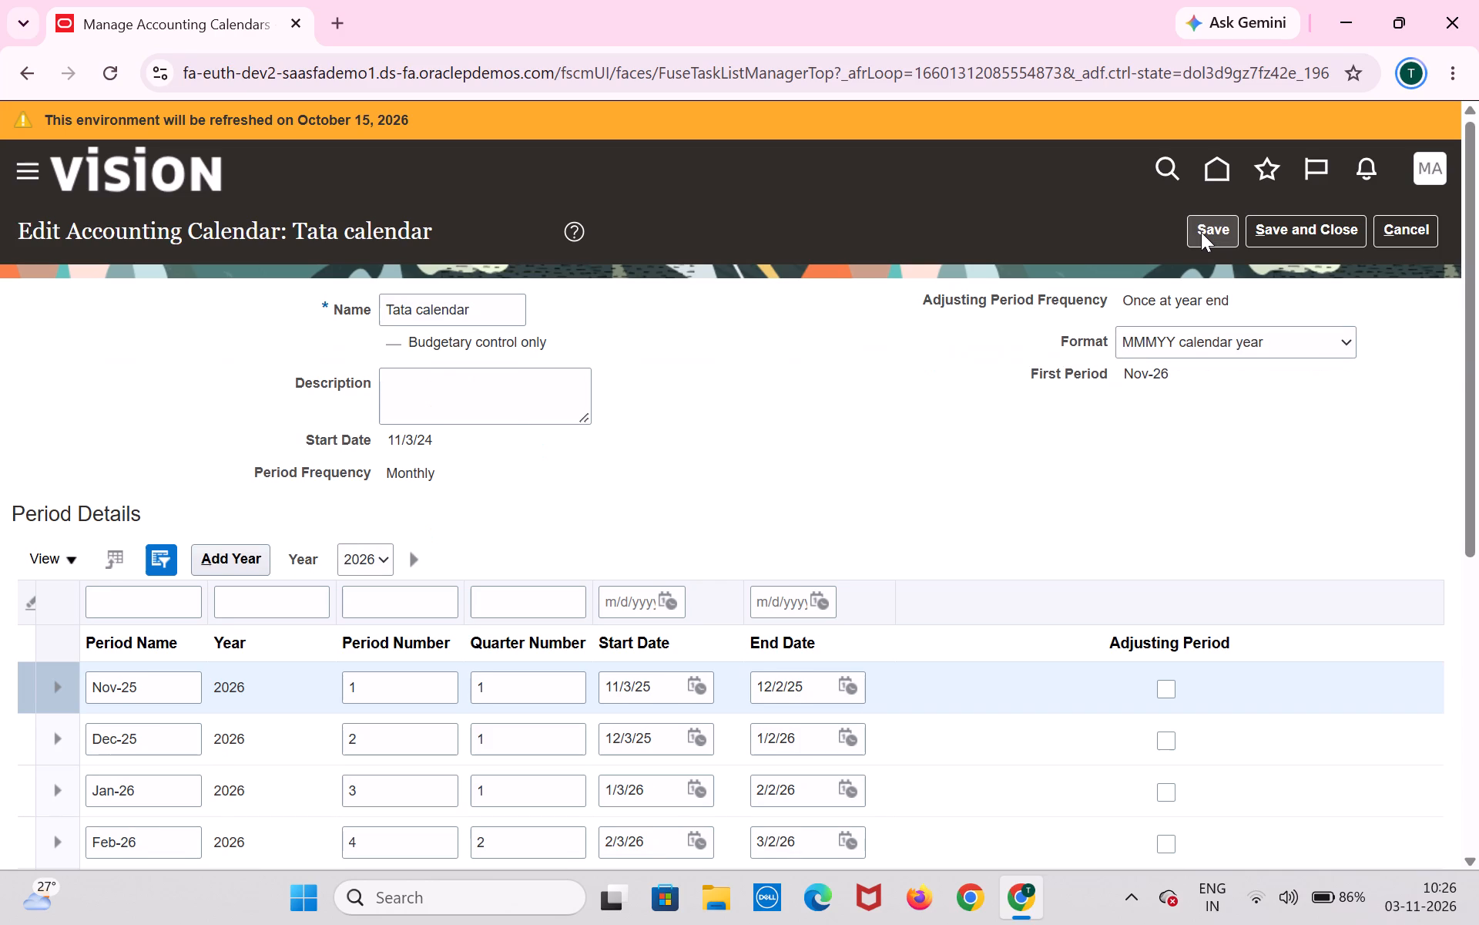
pyautogui.scroll(-8, 1163, 247)
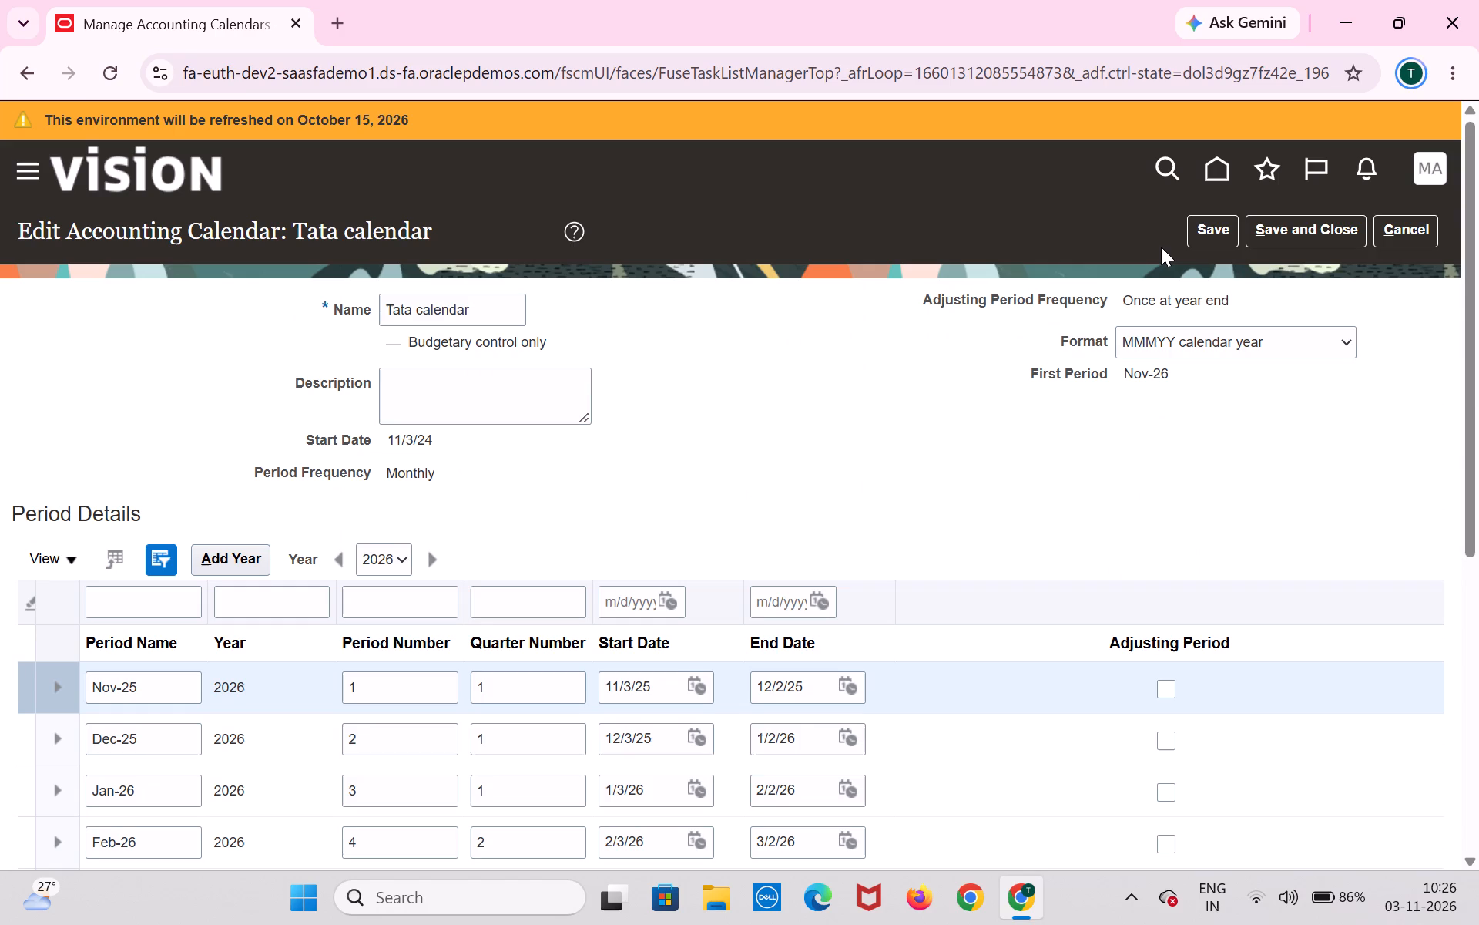
pyautogui.scroll(-8, 1161, 247)
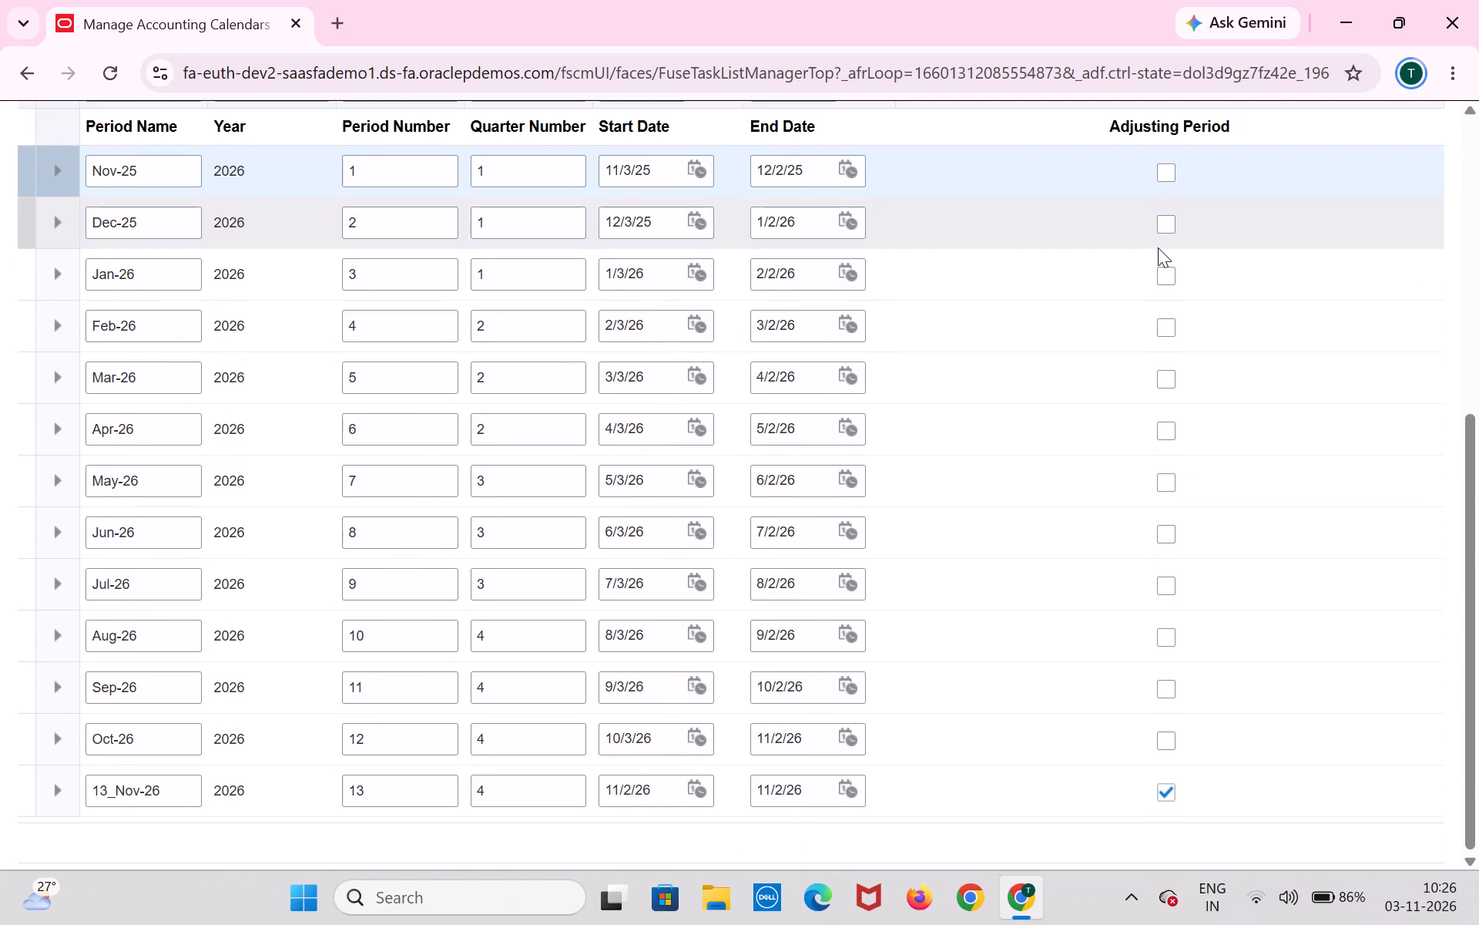
pyautogui.scroll(-7, 1157, 247)
pyautogui.scroll(7, 1155, 247)
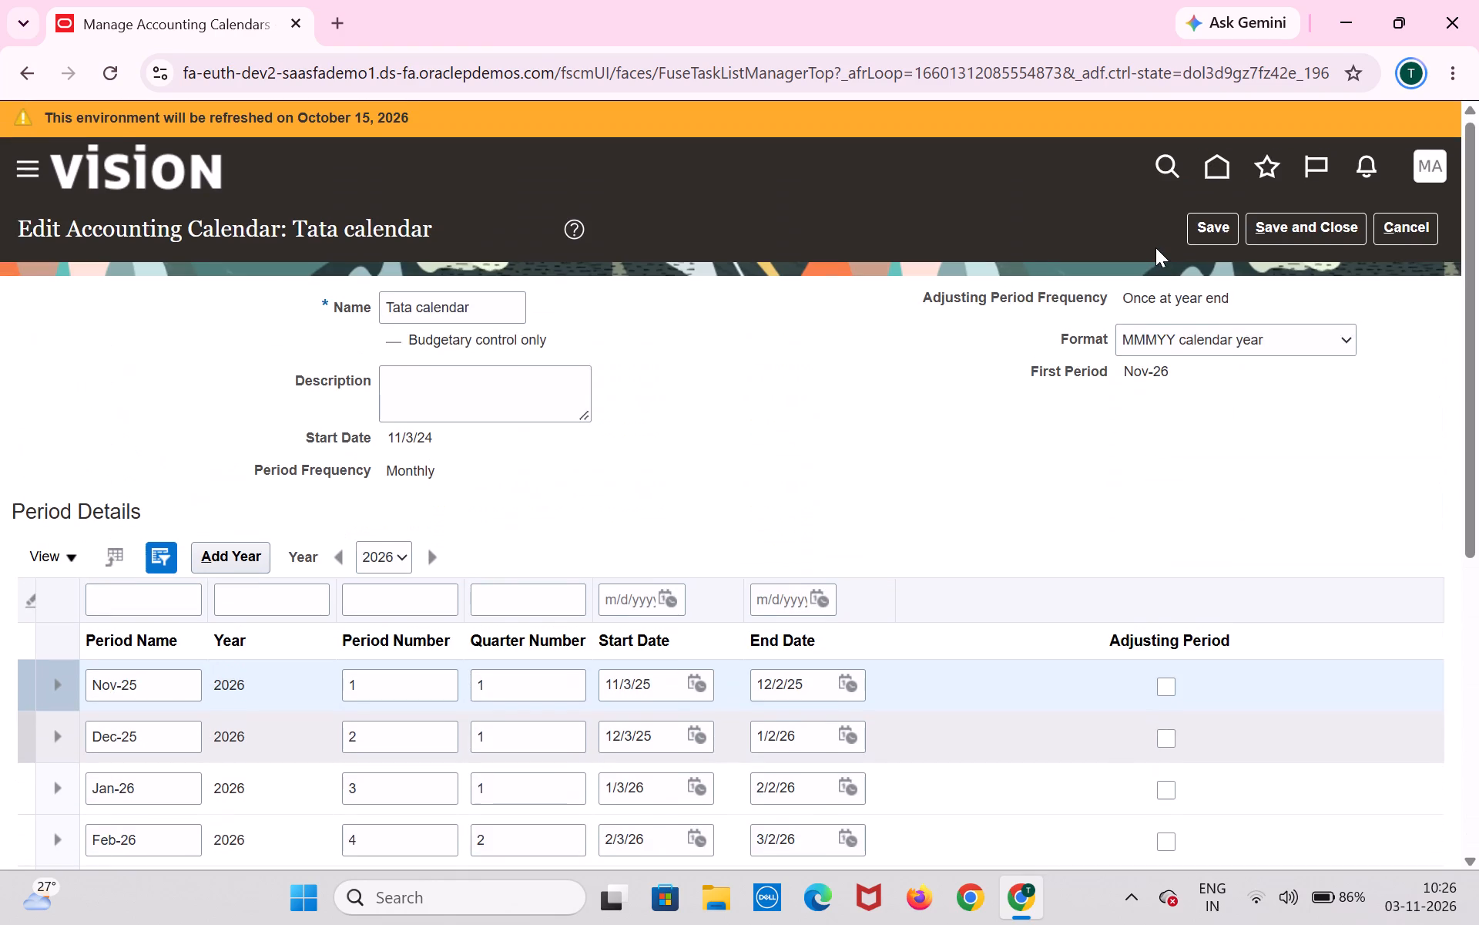
# Review the 2026 period names, numbers, quarters and dates of the Tata calendar.
pyautogui.scroll(2, 1155, 247)
pyautogui.scroll(-9, 1155, 247)
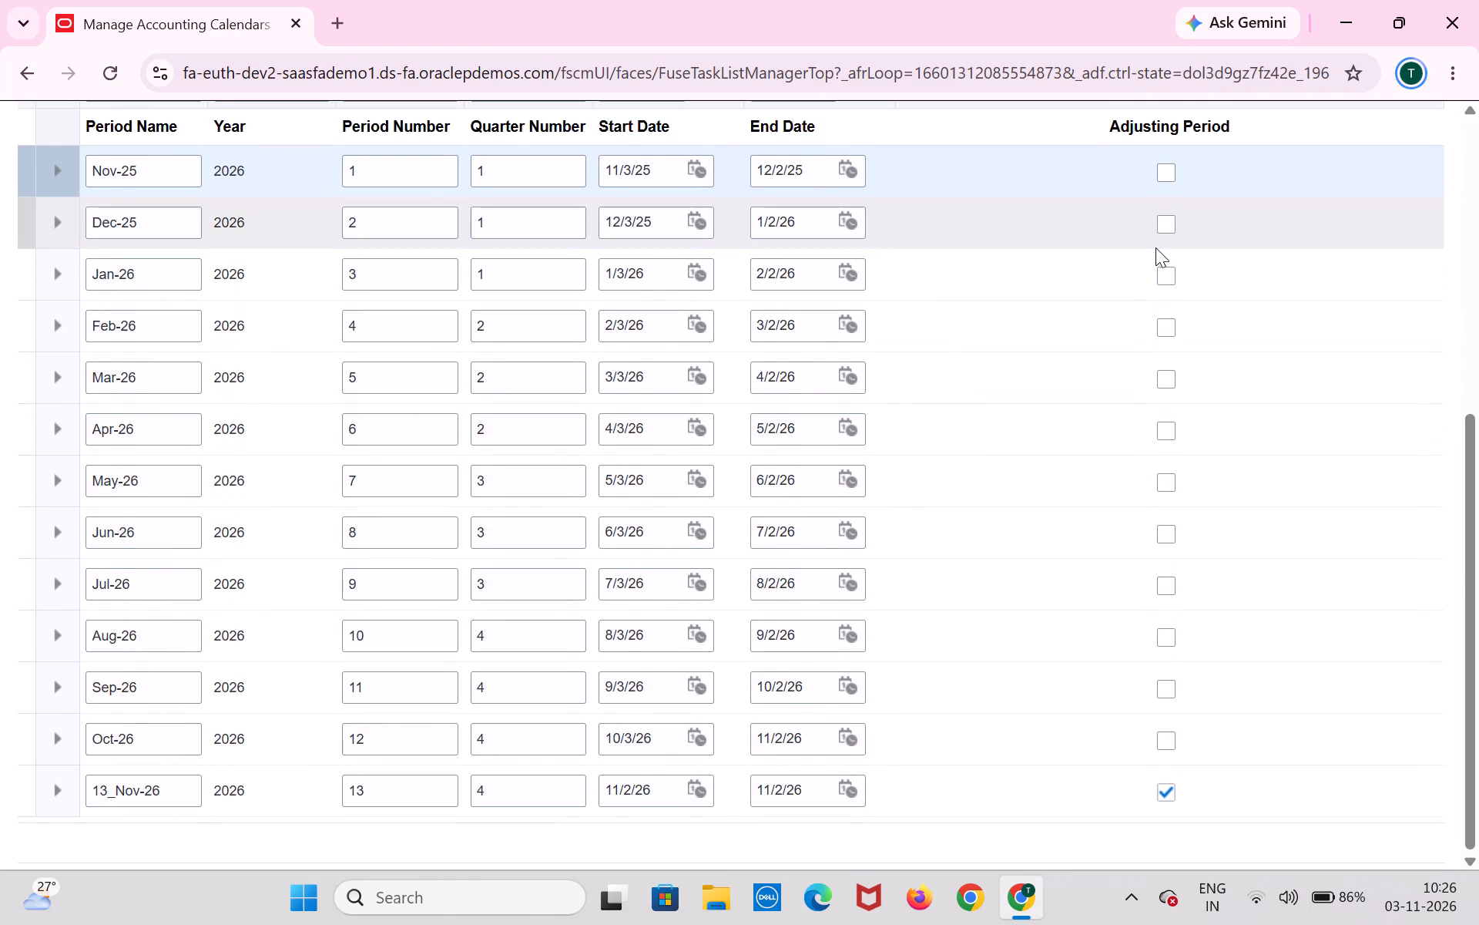
pyautogui.scroll(9, 1154, 247)
pyautogui.scroll(-9, 1153, 246)
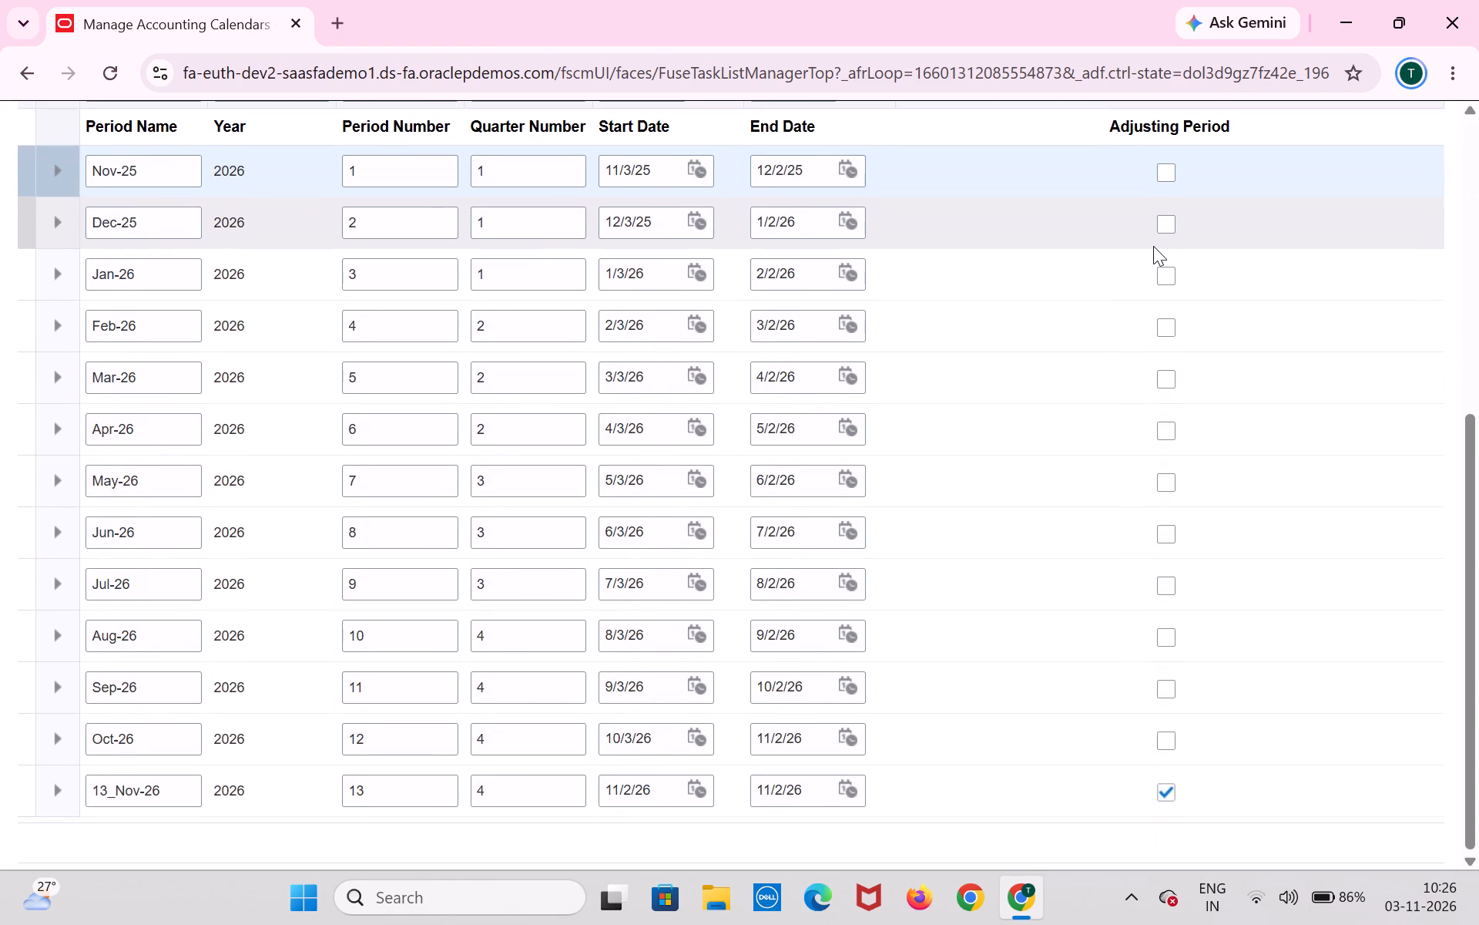
pyautogui.scroll(8, 1153, 246)
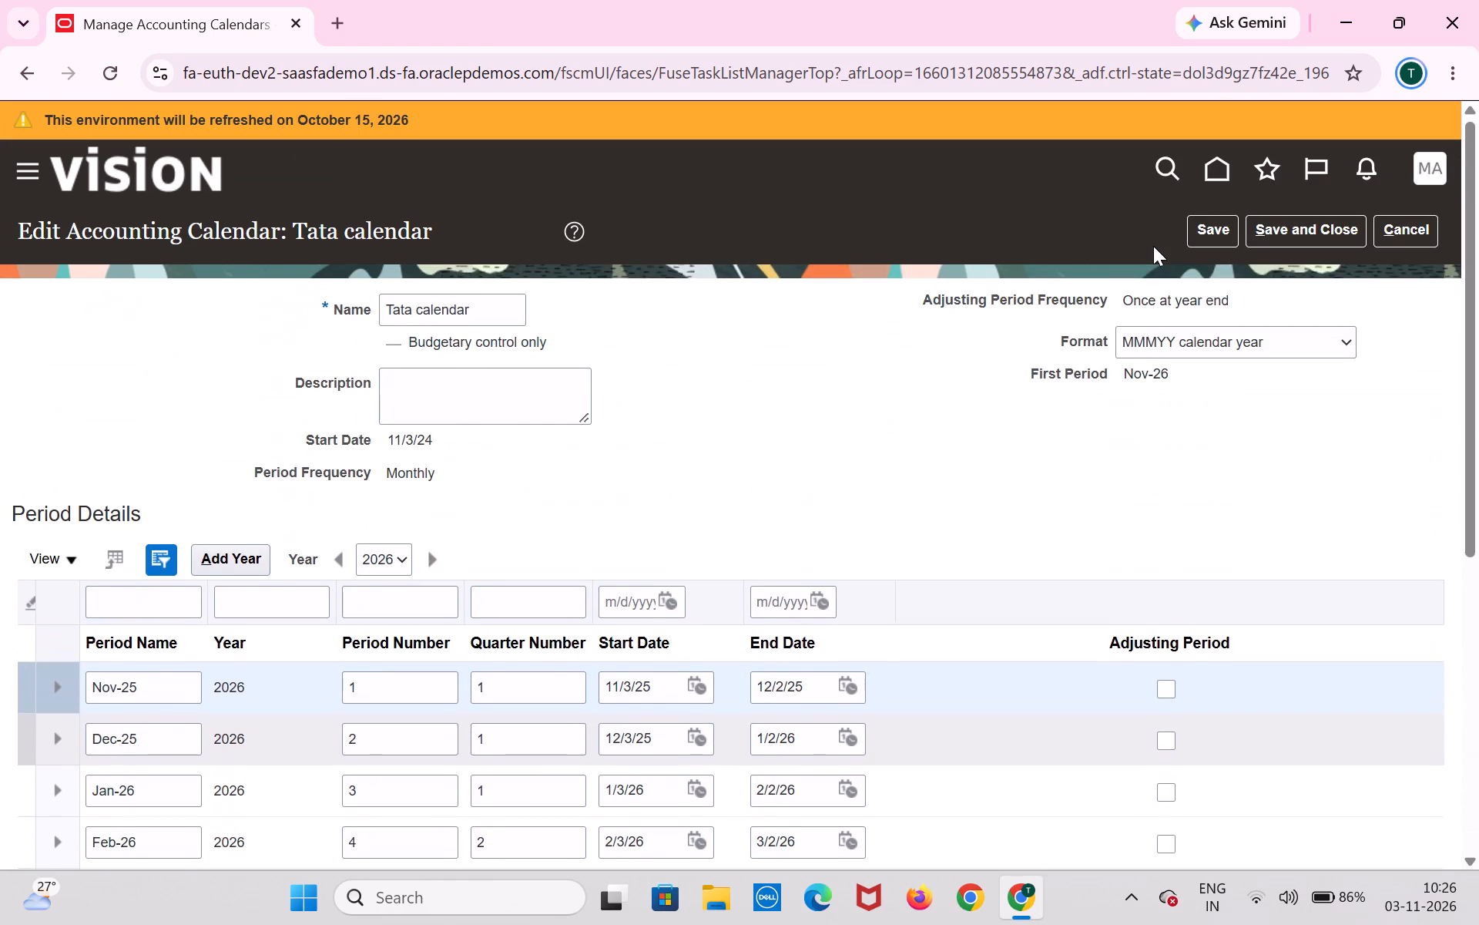
pyautogui.scroll(-2, 1153, 246)
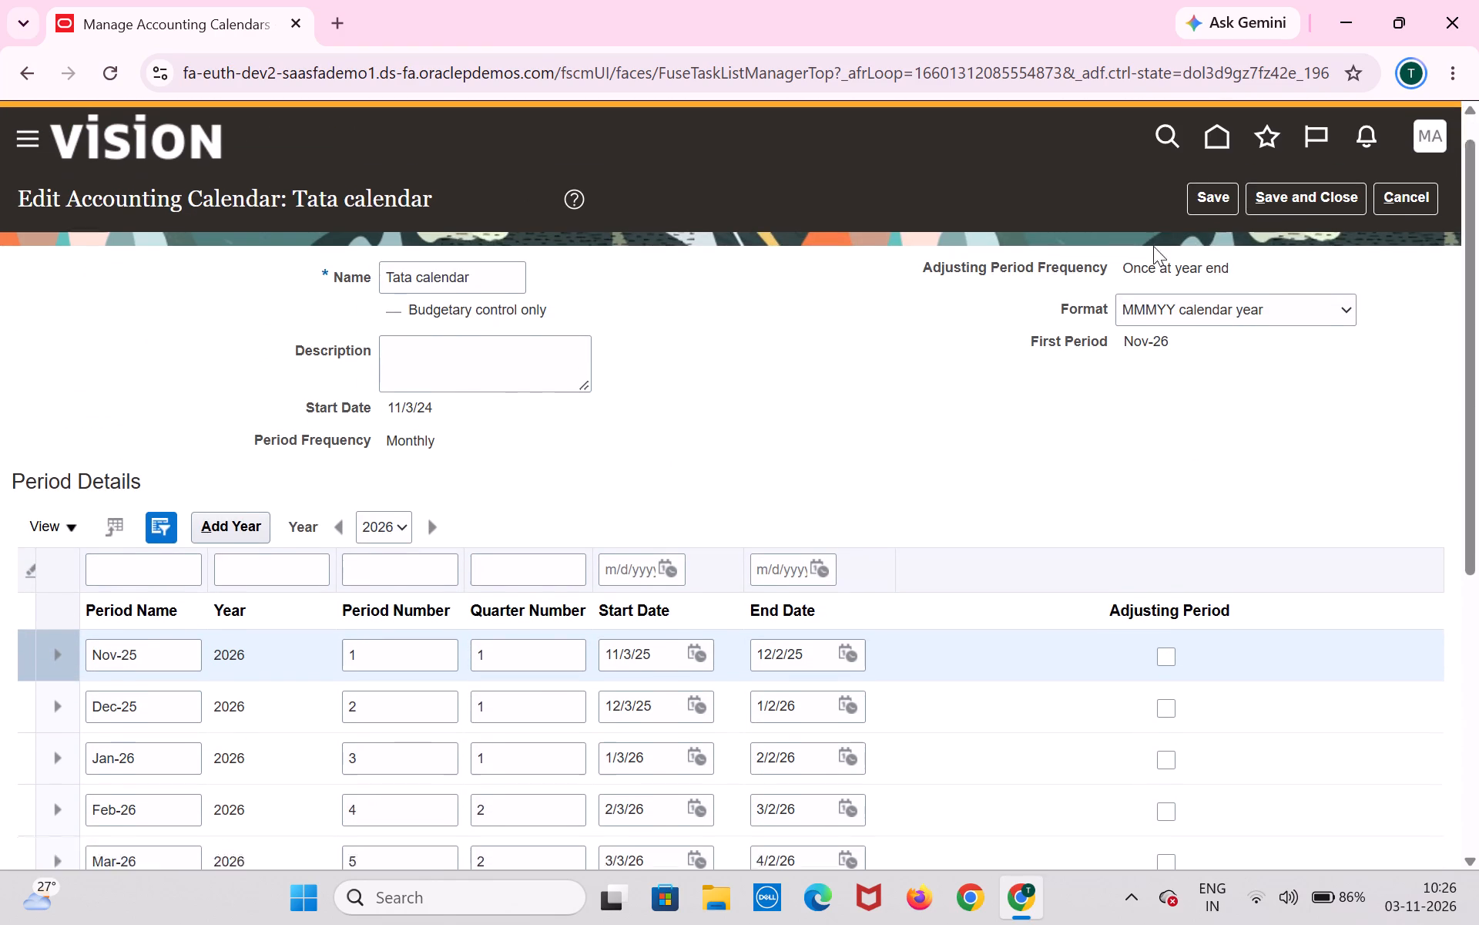
pyautogui.scroll(-6, 1153, 246)
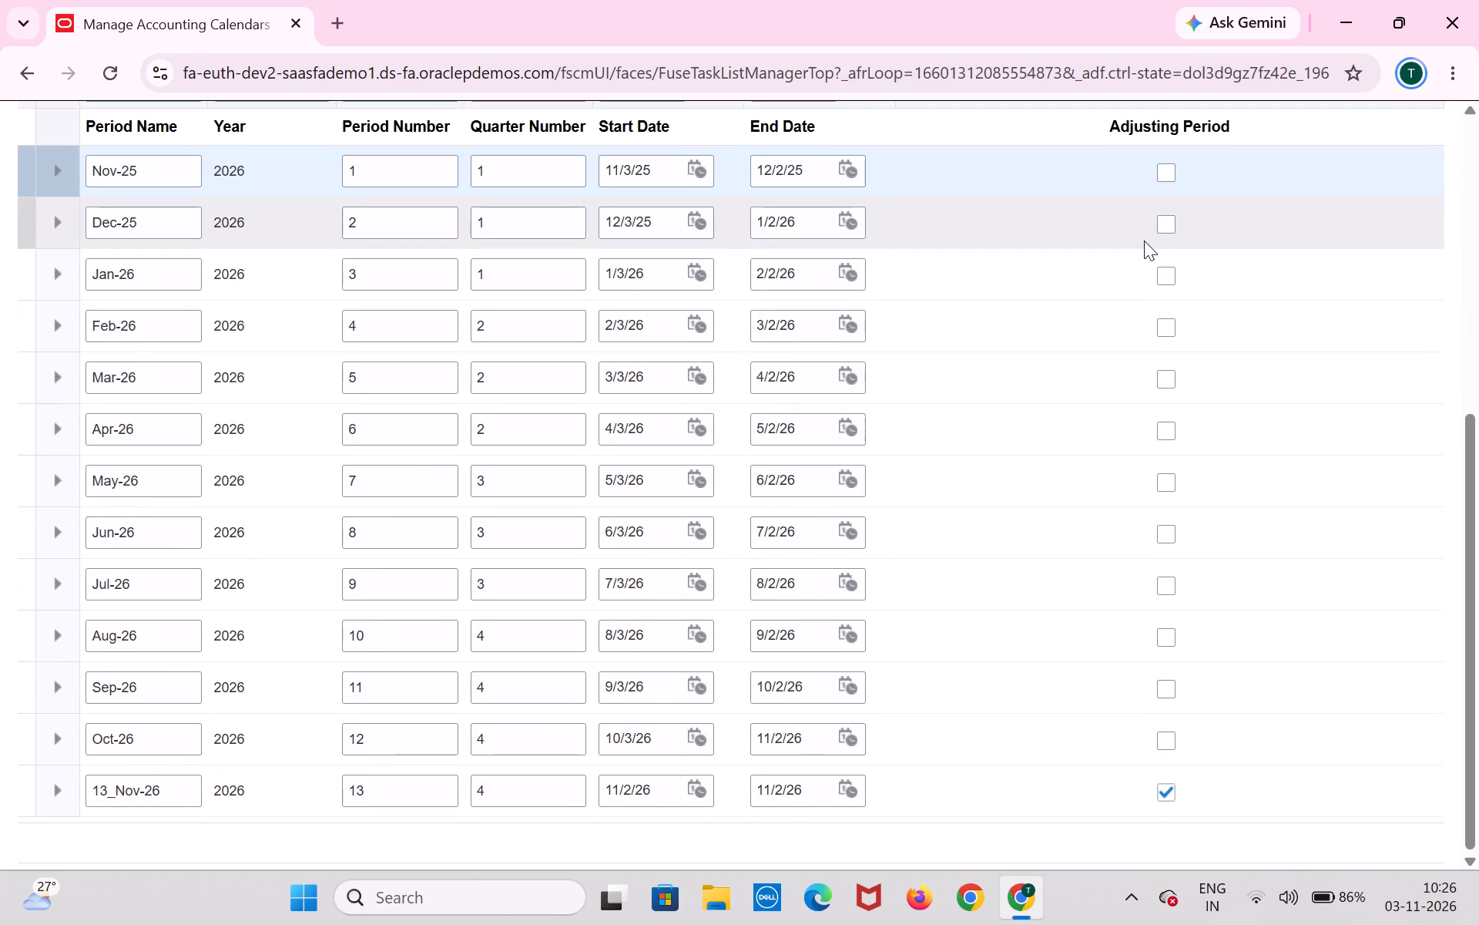
pyautogui.scroll(9, 1144, 240)
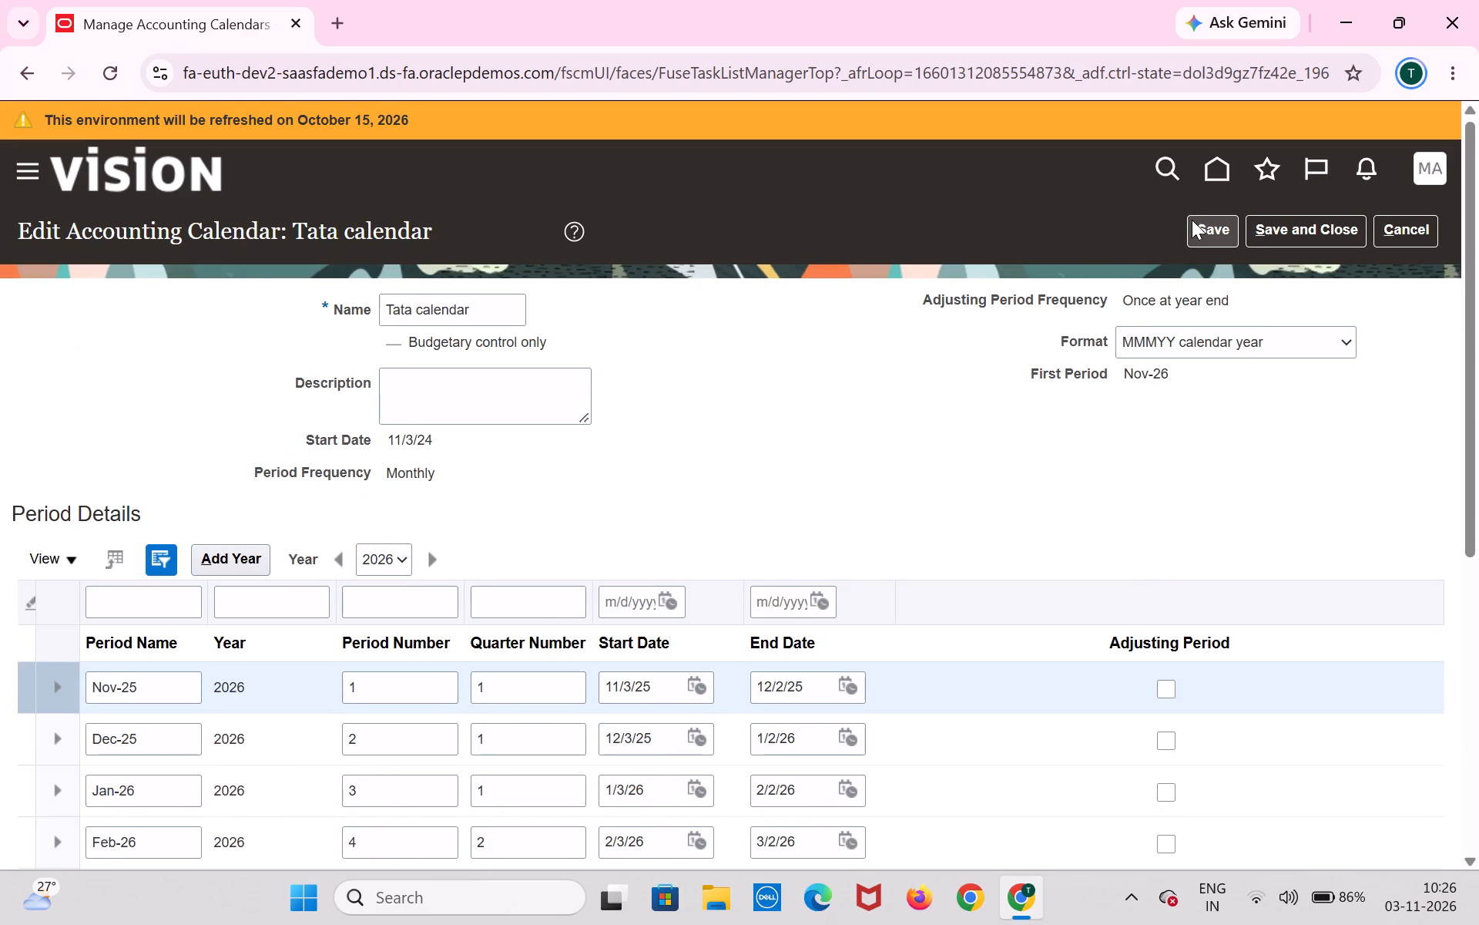
# Save the Tata calendar, add the year 2027 to it, then save and close and finish Manage Accounting Calendars.
pyautogui.click(1192, 220)
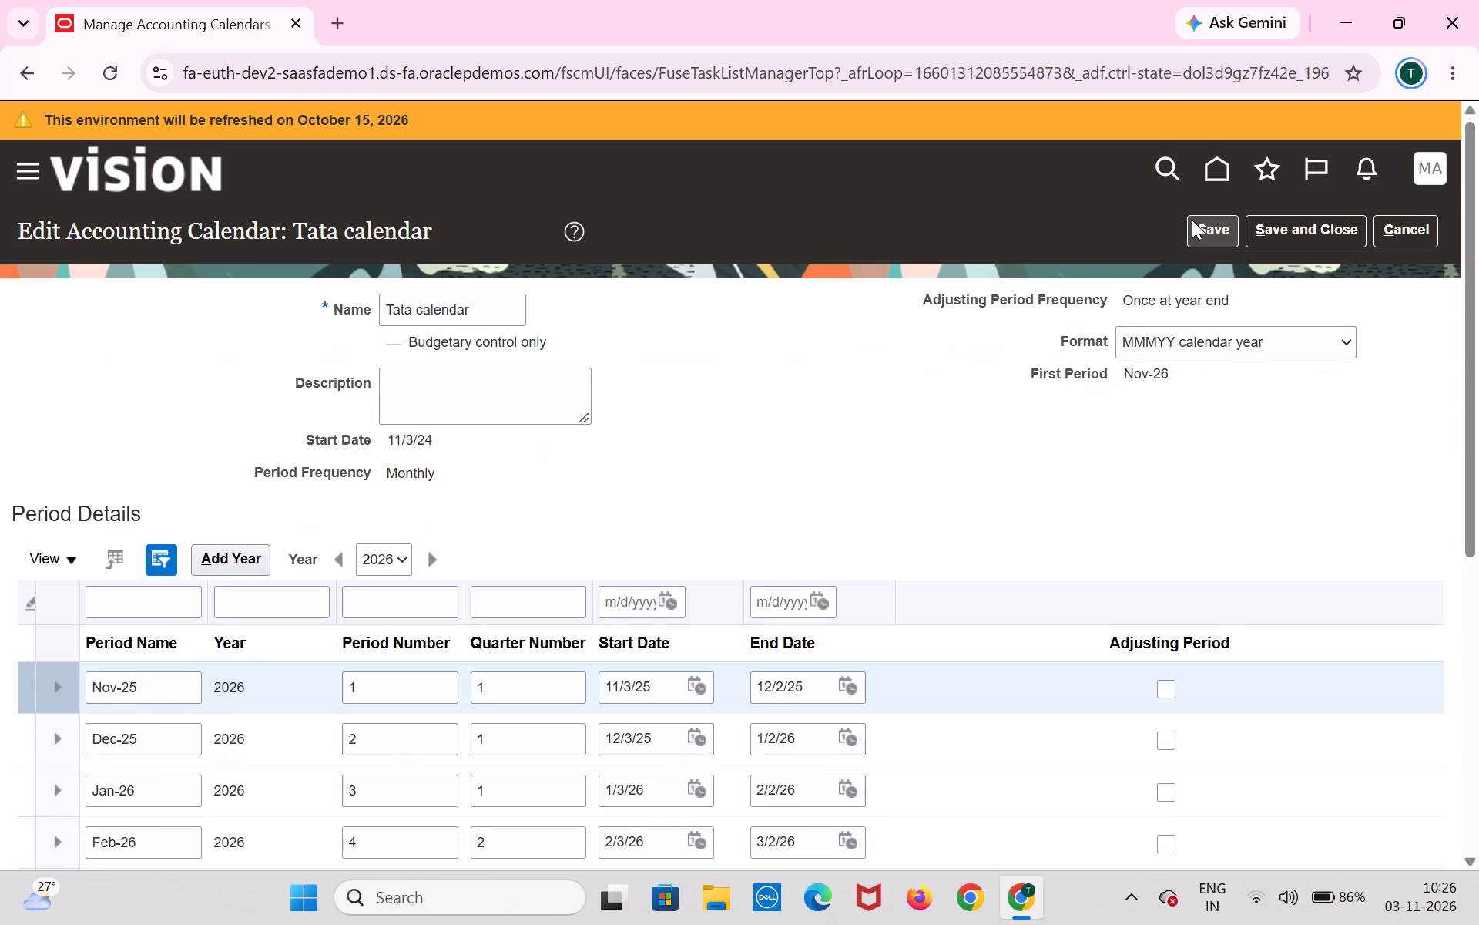
pyautogui.scroll(-8, 1192, 220)
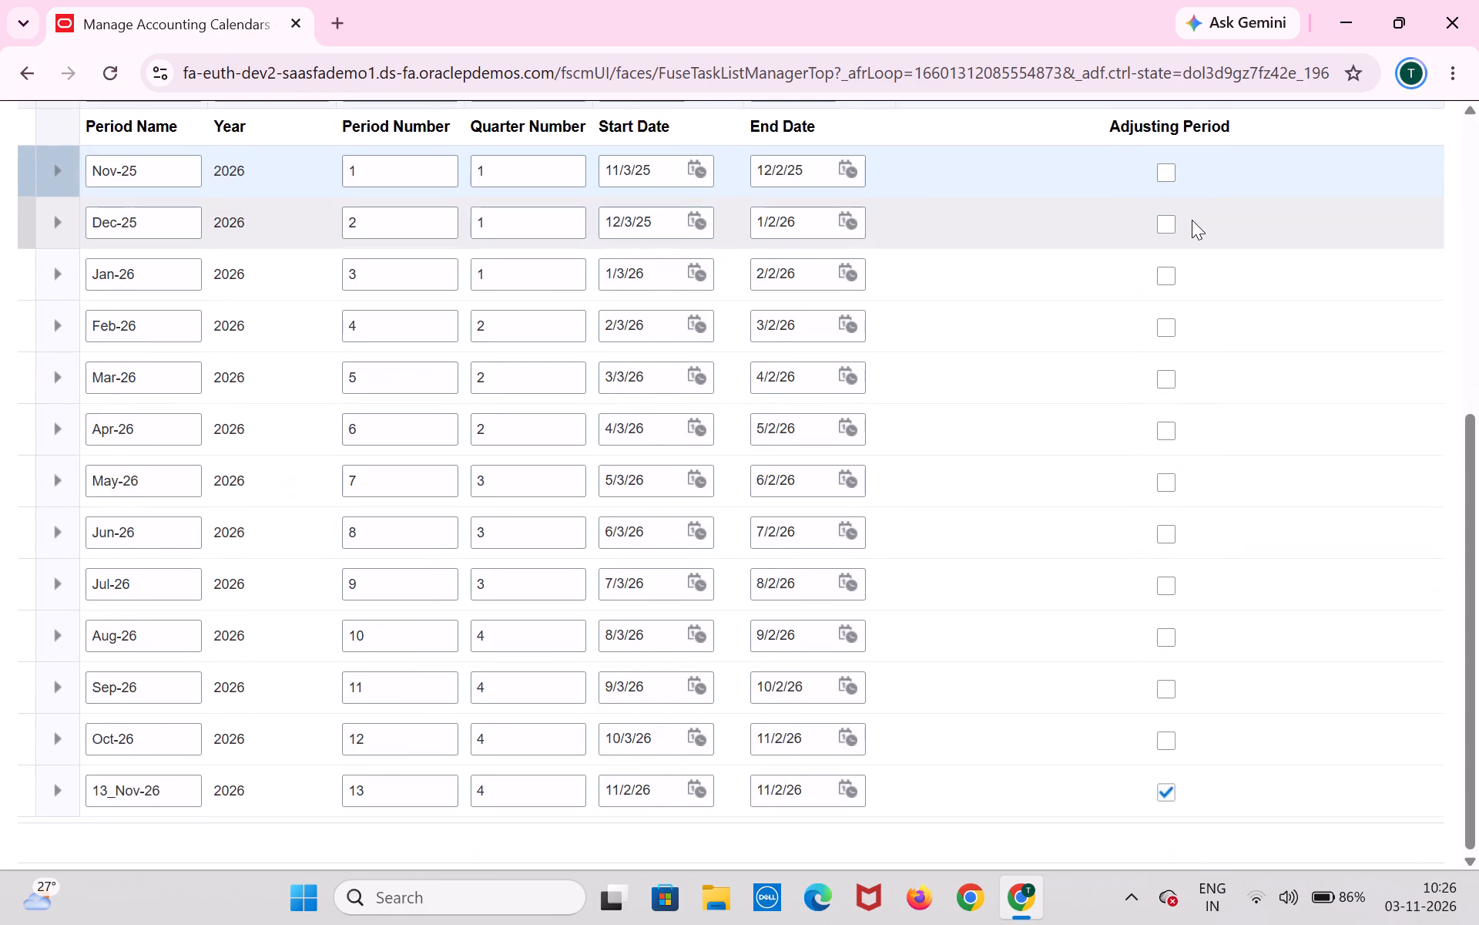
pyautogui.scroll(7, 1192, 220)
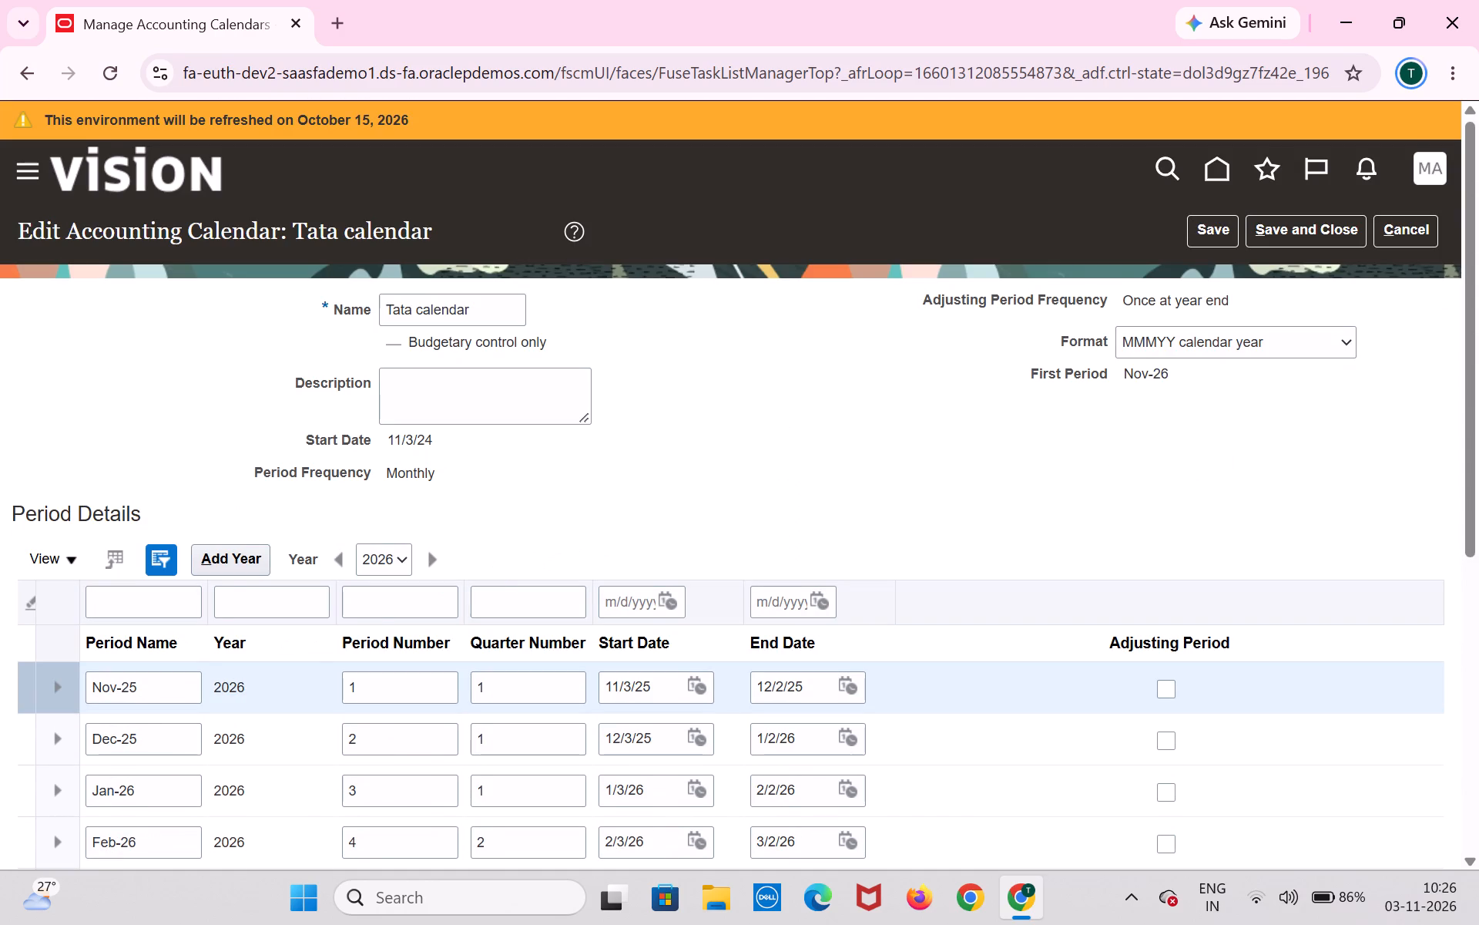
pyautogui.click(228, 558)
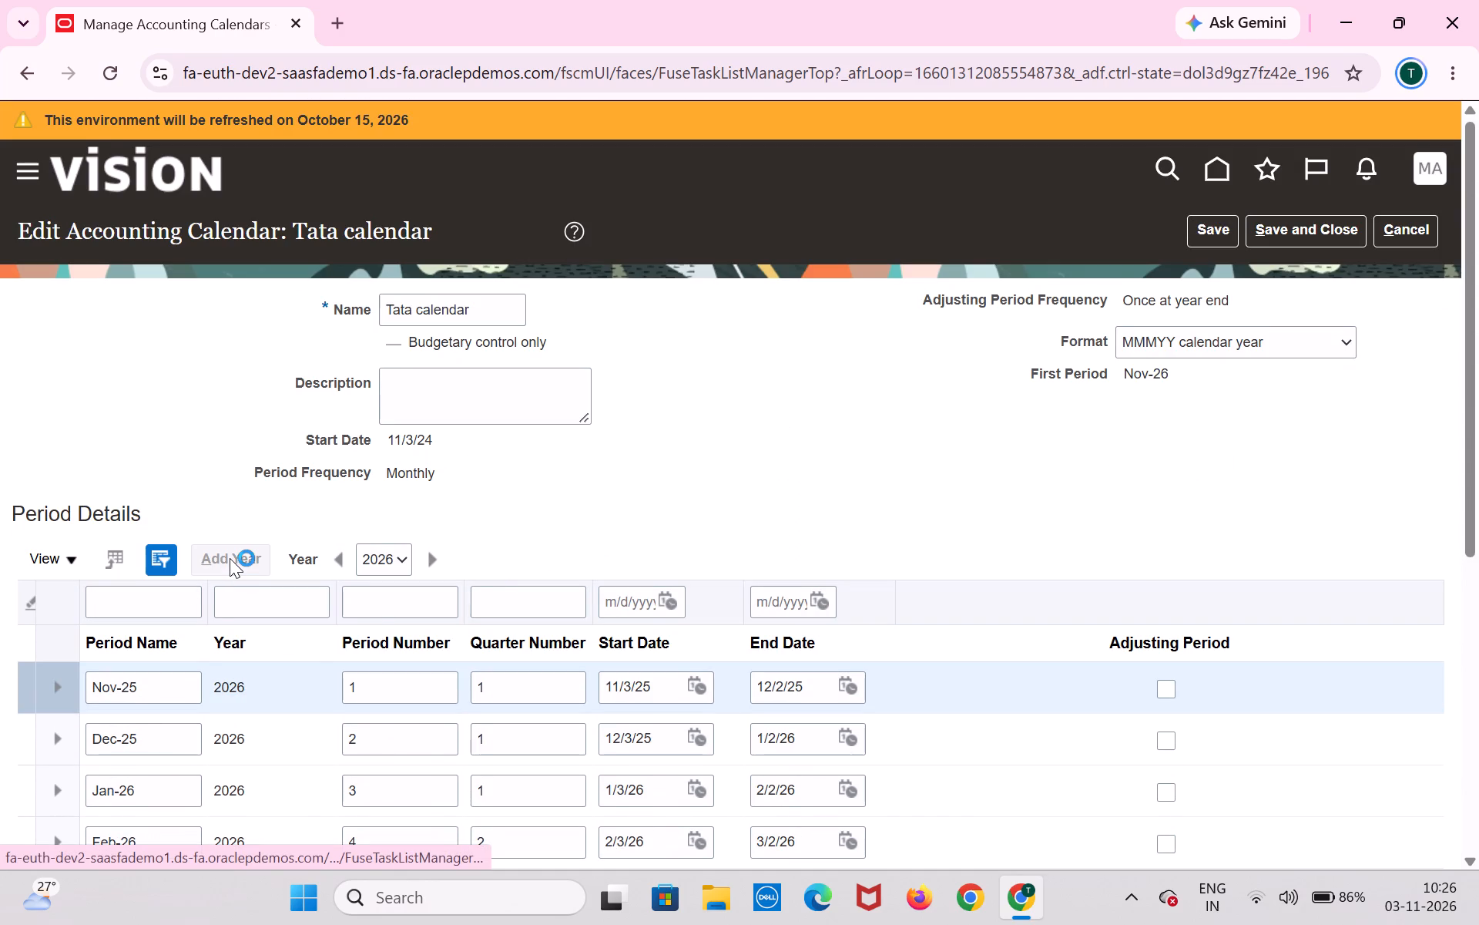
pyautogui.scroll(-7, 231, 558)
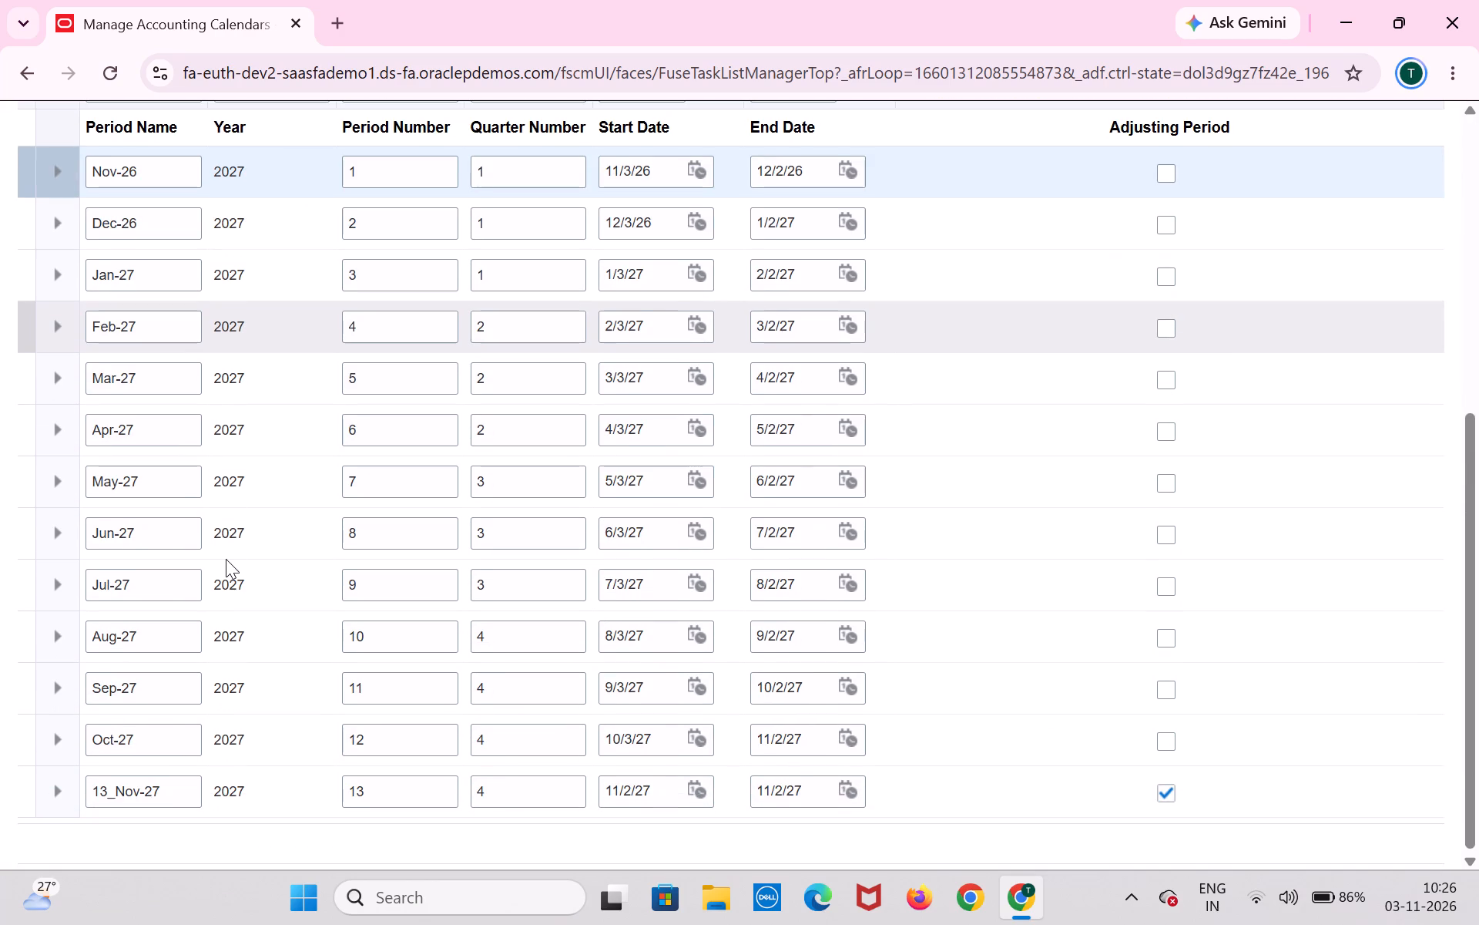
pyautogui.scroll(8, 226, 547)
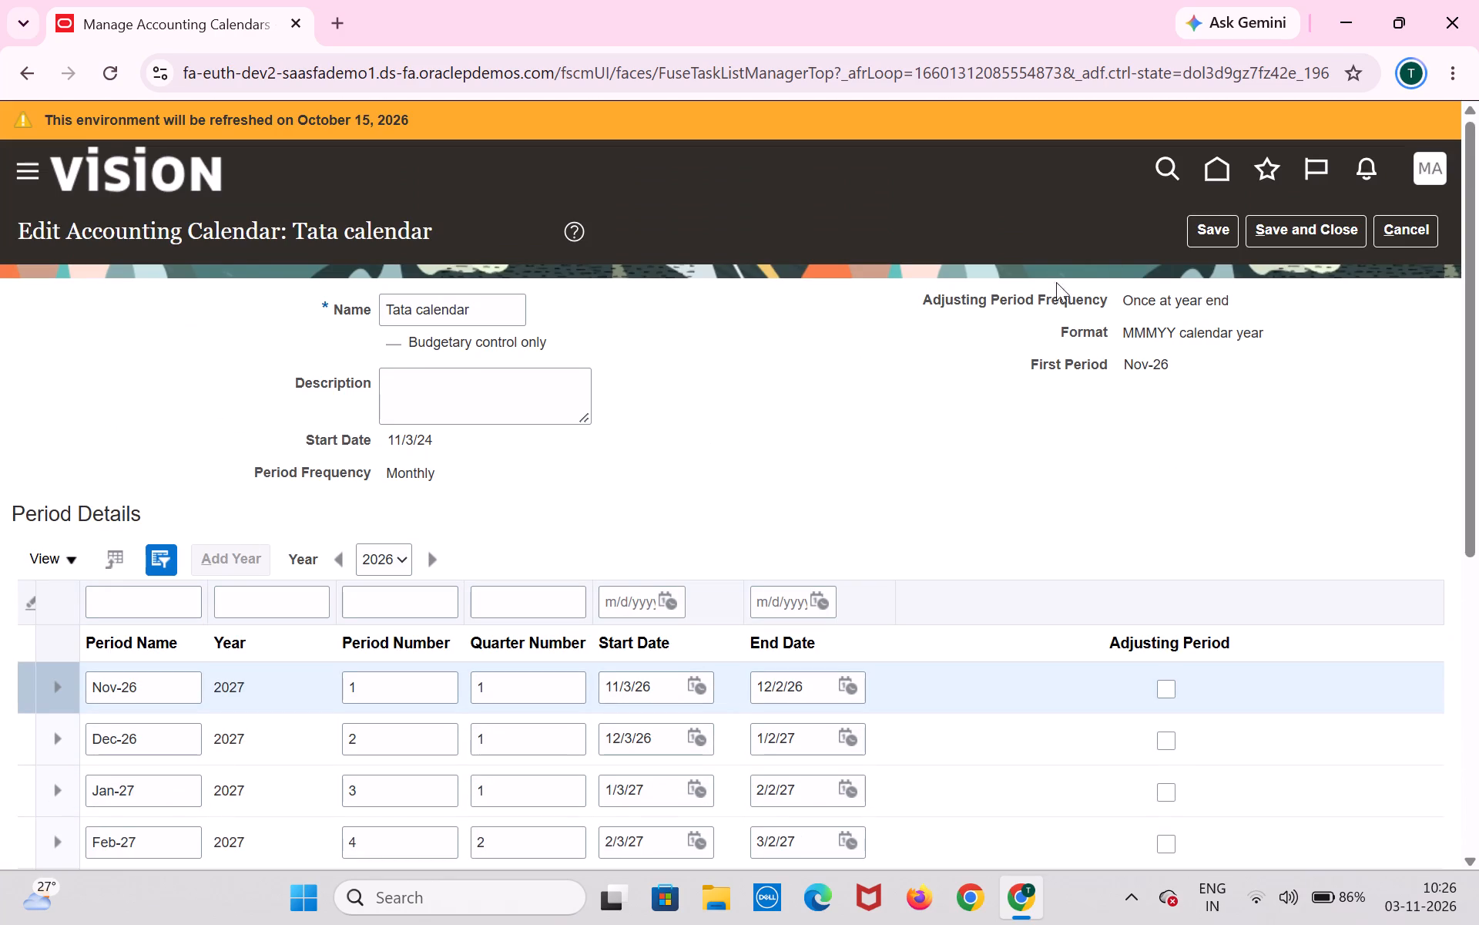
pyautogui.click(1288, 224)
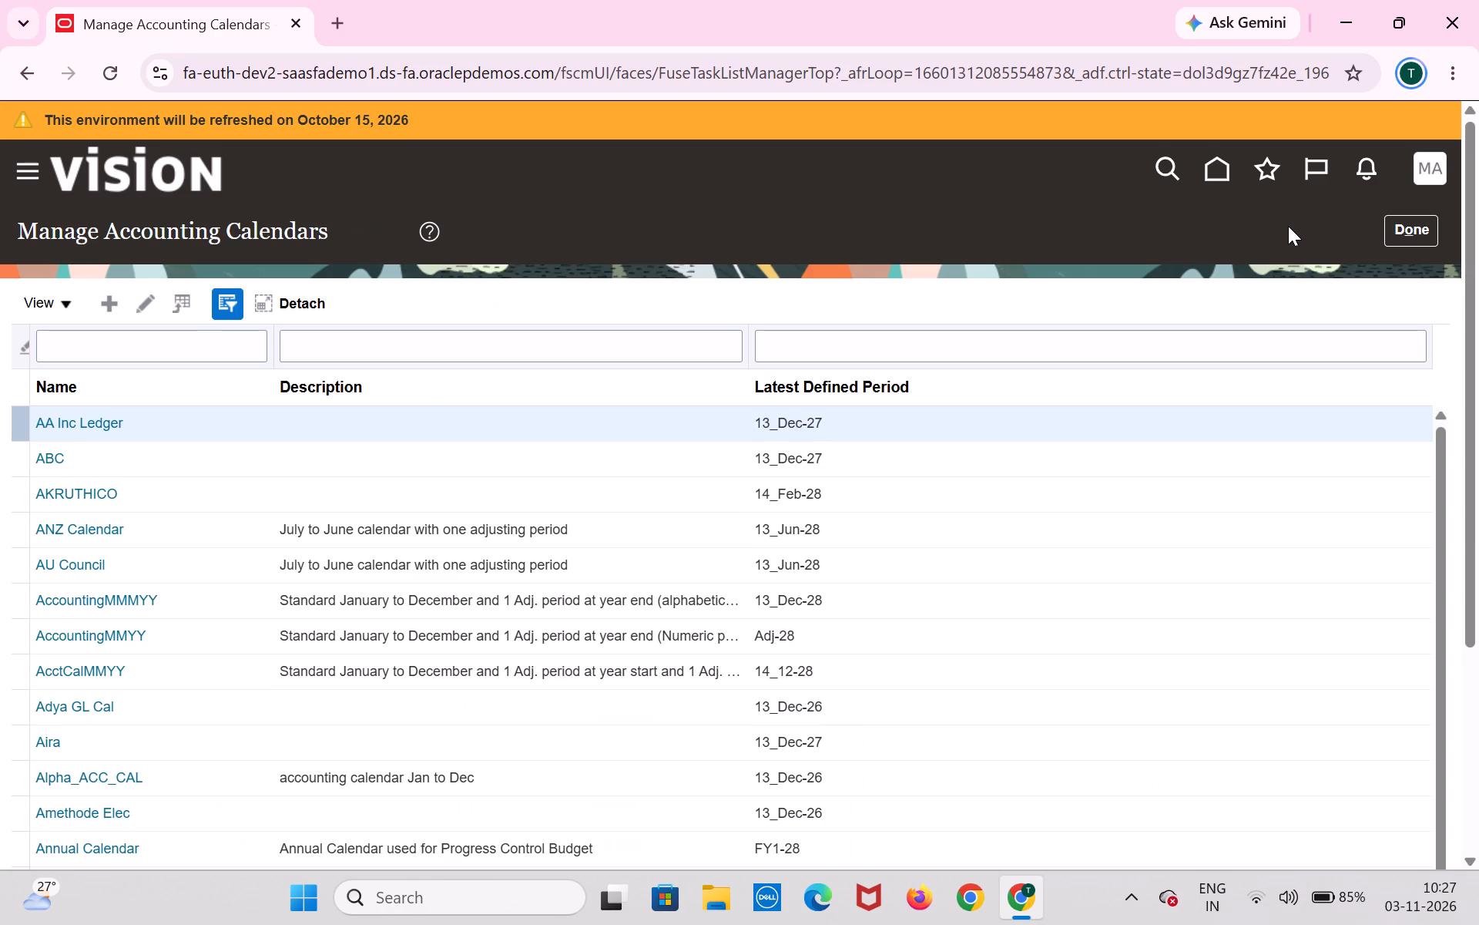
pyautogui.click(1424, 222)
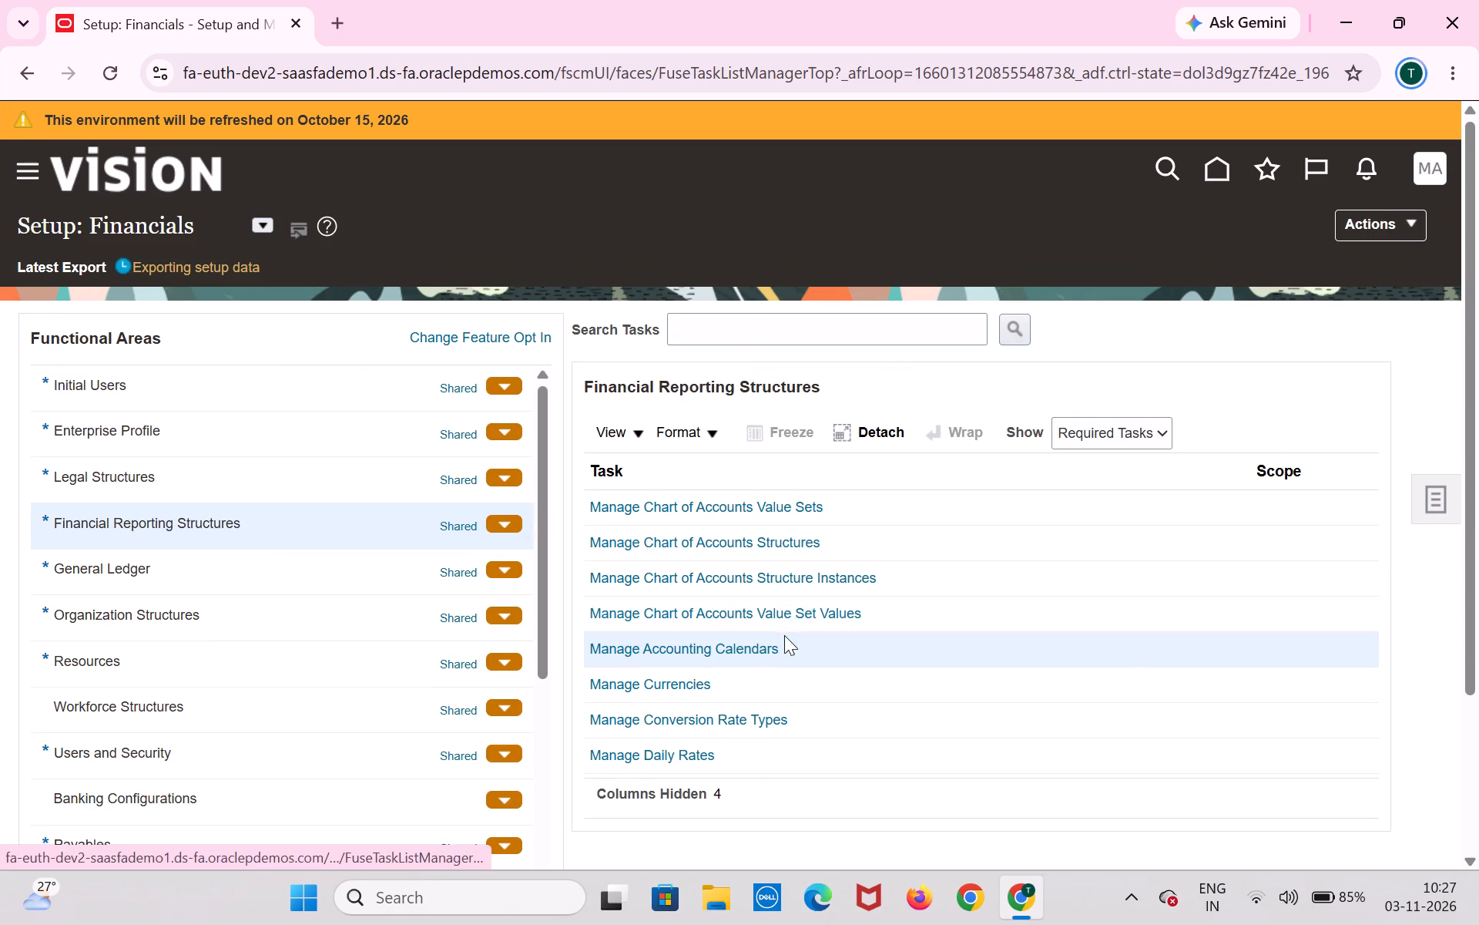
# Start creating a value set under Manage Chart of Accounts Value Sets with the code "Tata company value set".
pyautogui.click(786, 510)
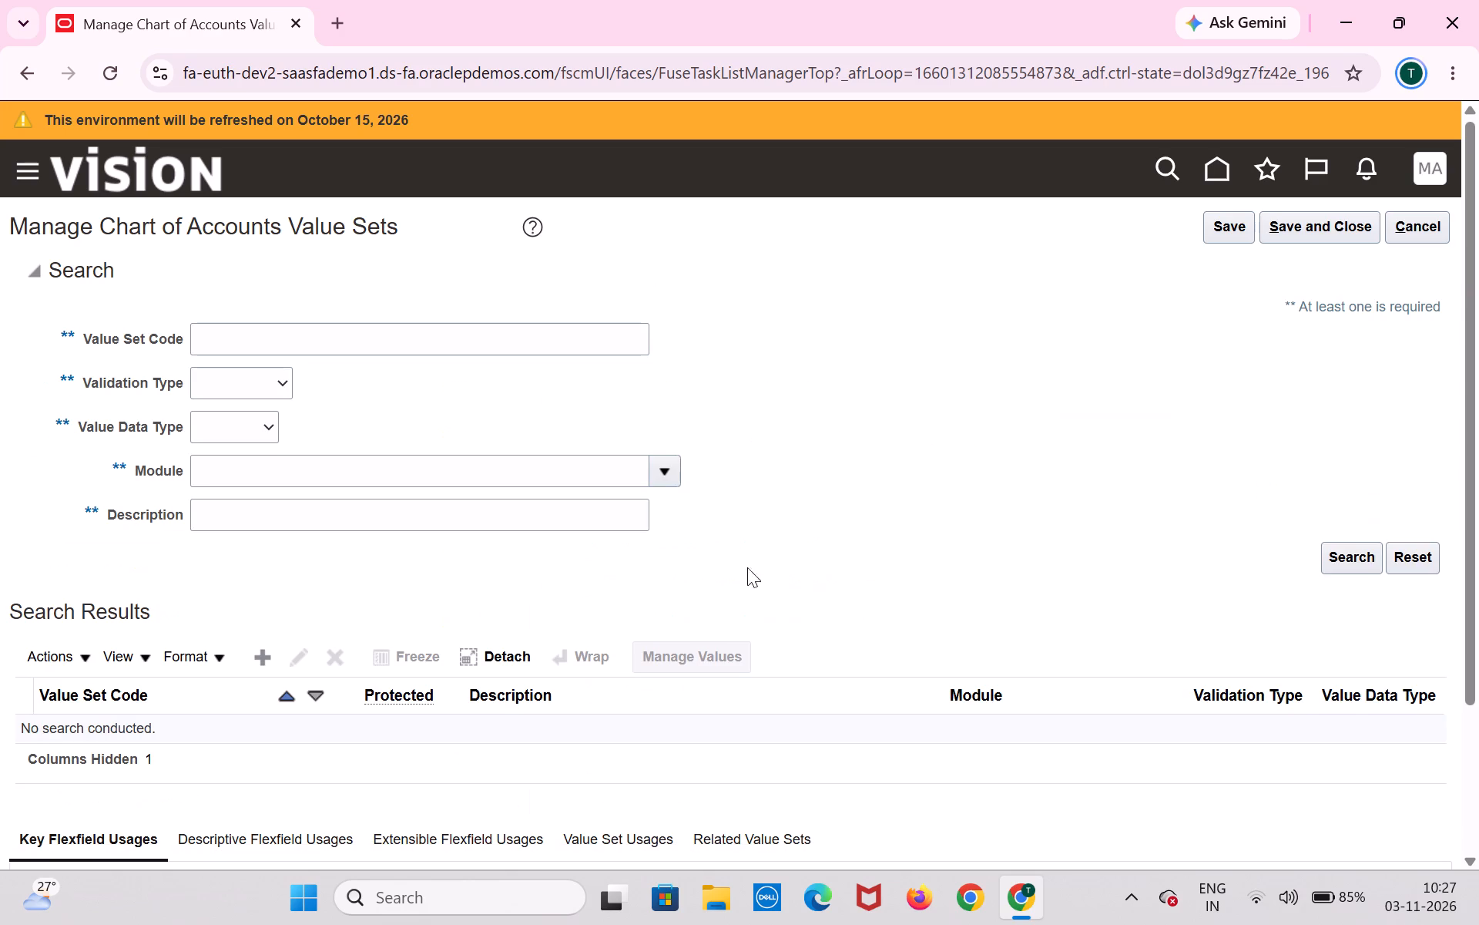
pyautogui.click(269, 657)
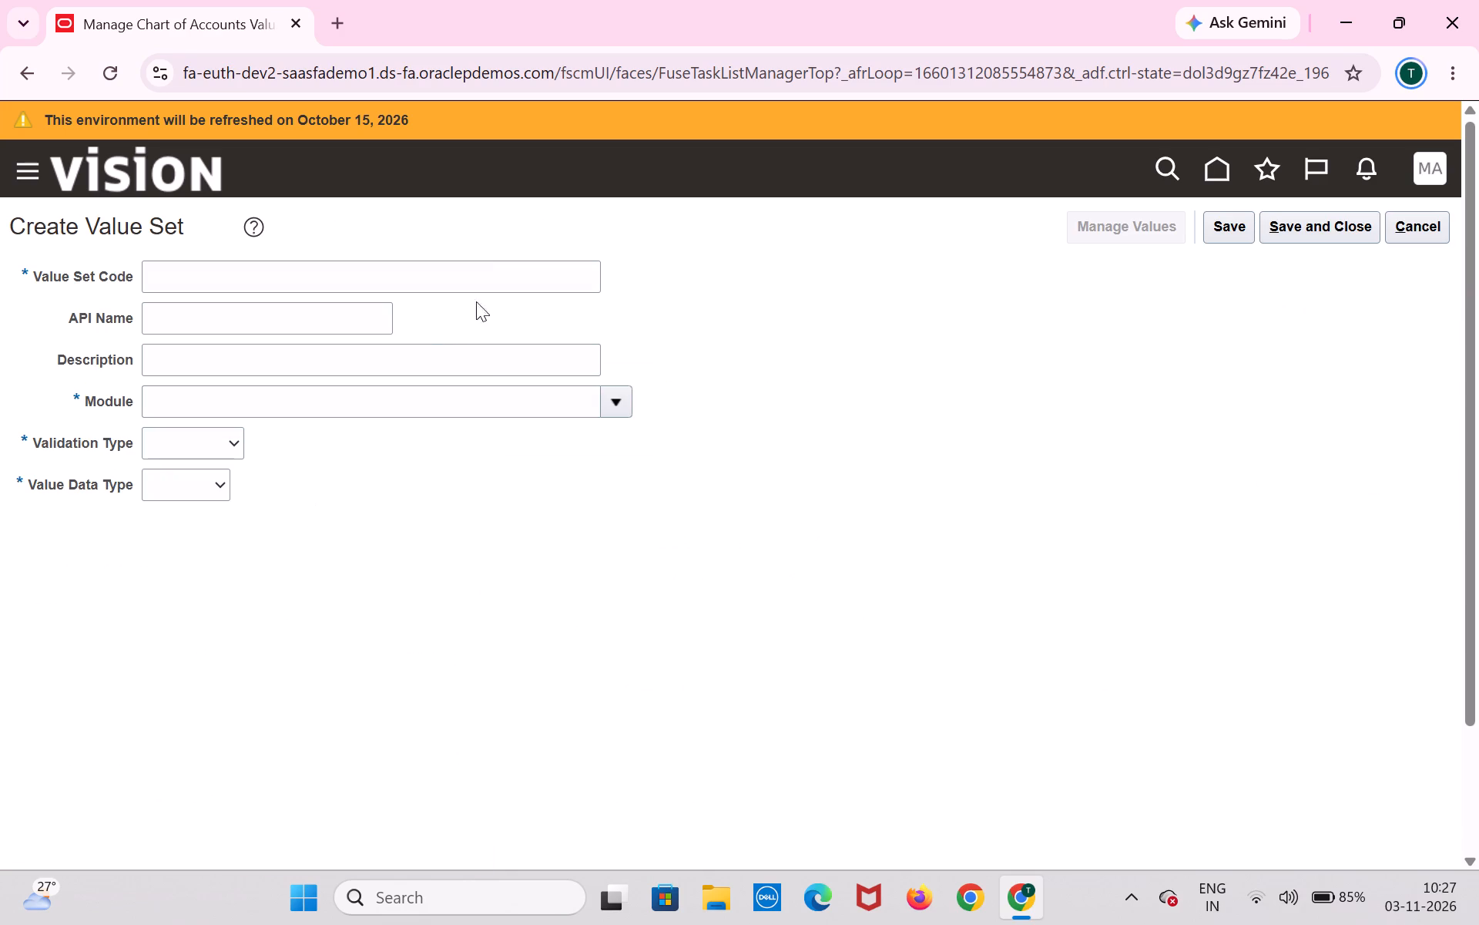
pyautogui.click(508, 281)
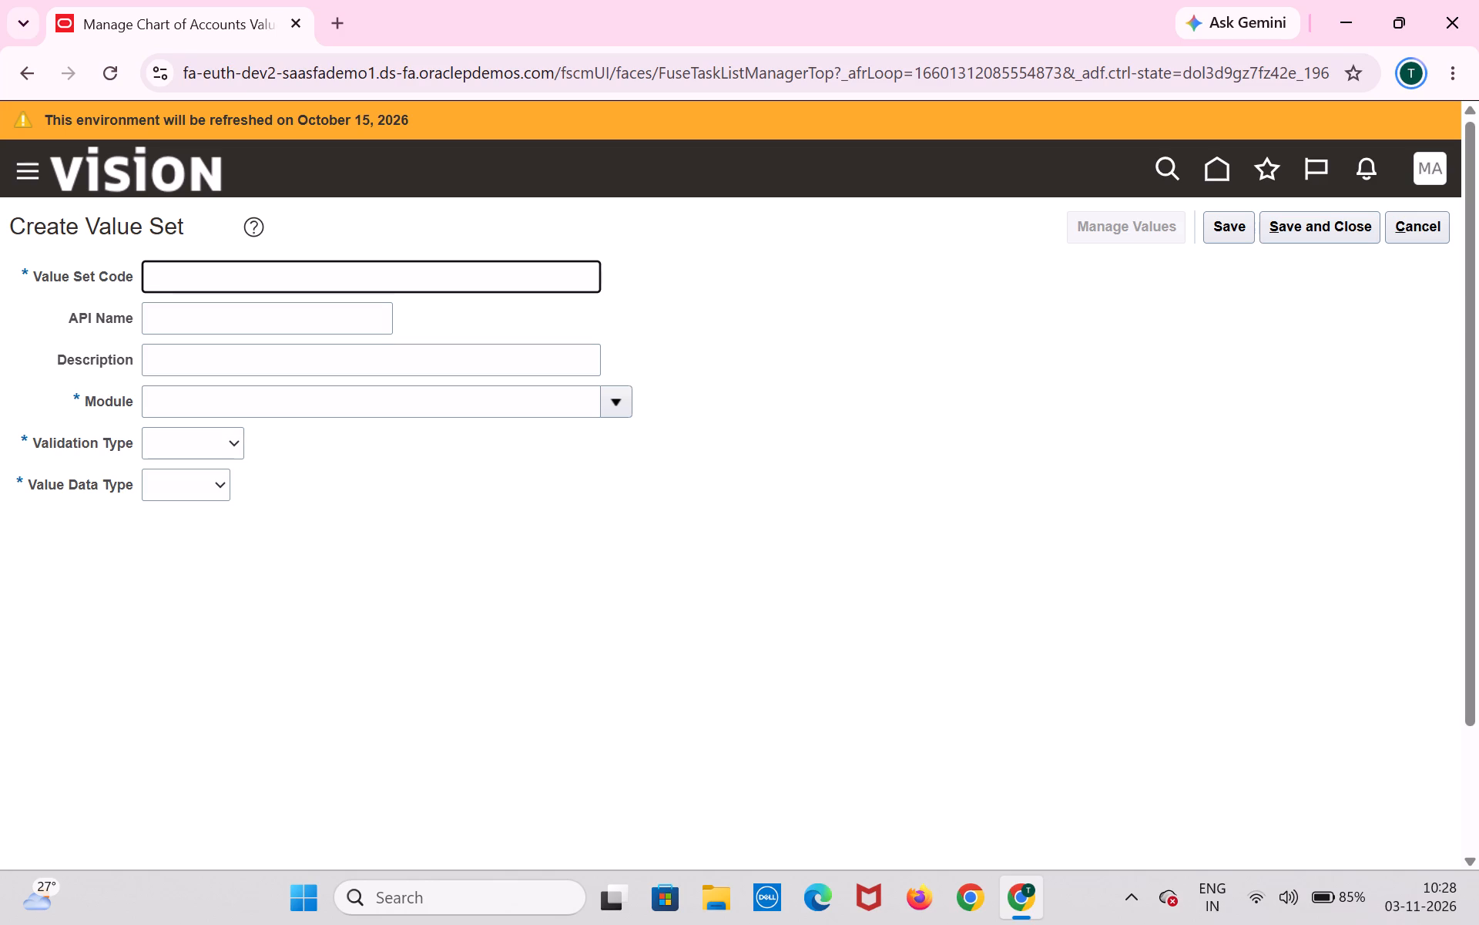
pyautogui.press('l')
pyautogui.press('BackSpace')
pyautogui.write('Tata')
pyautogui.press('space')
pyautogui.write('company')
pyautogui.press('space')
pyautogui.write('value set')
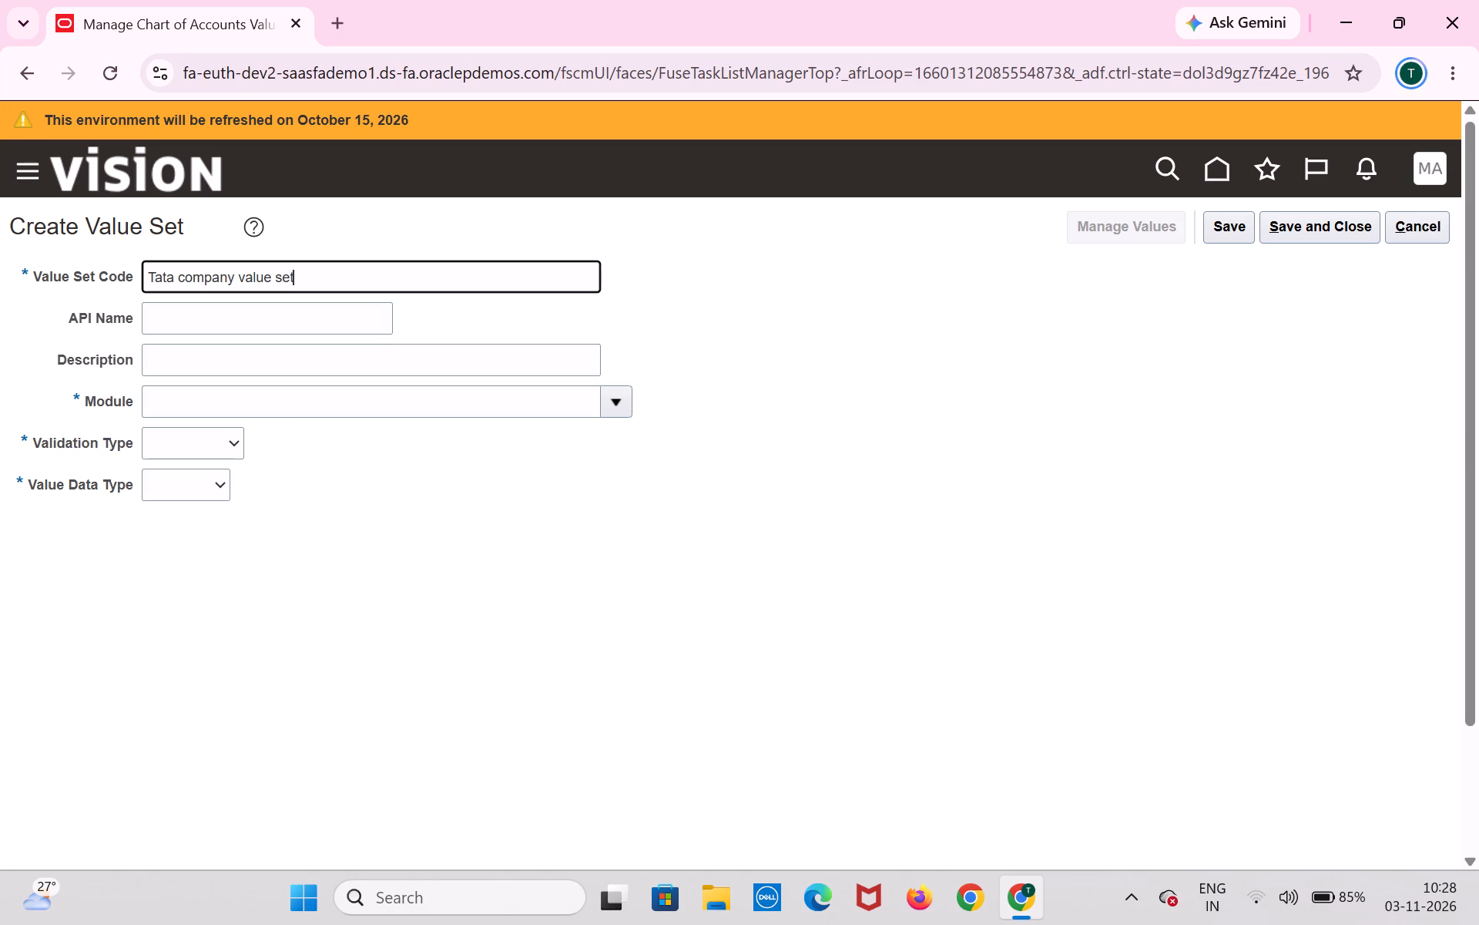
# Set the company value set's module to General Ledger, validation type to Independent and value data type to Character.
pyautogui.click(612, 404)
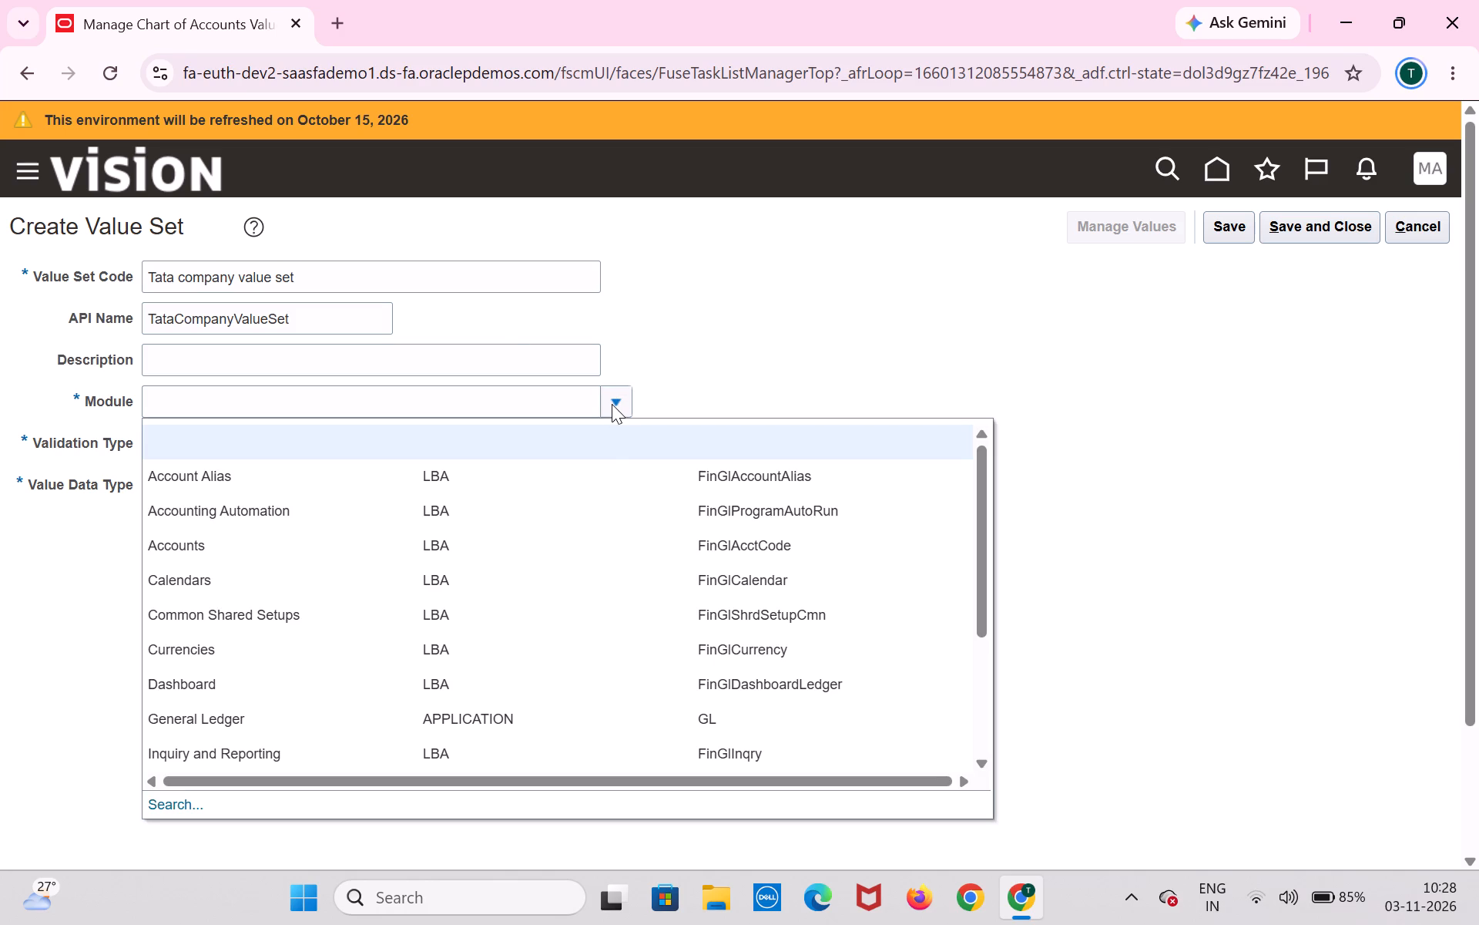
pyautogui.click(679, 721)
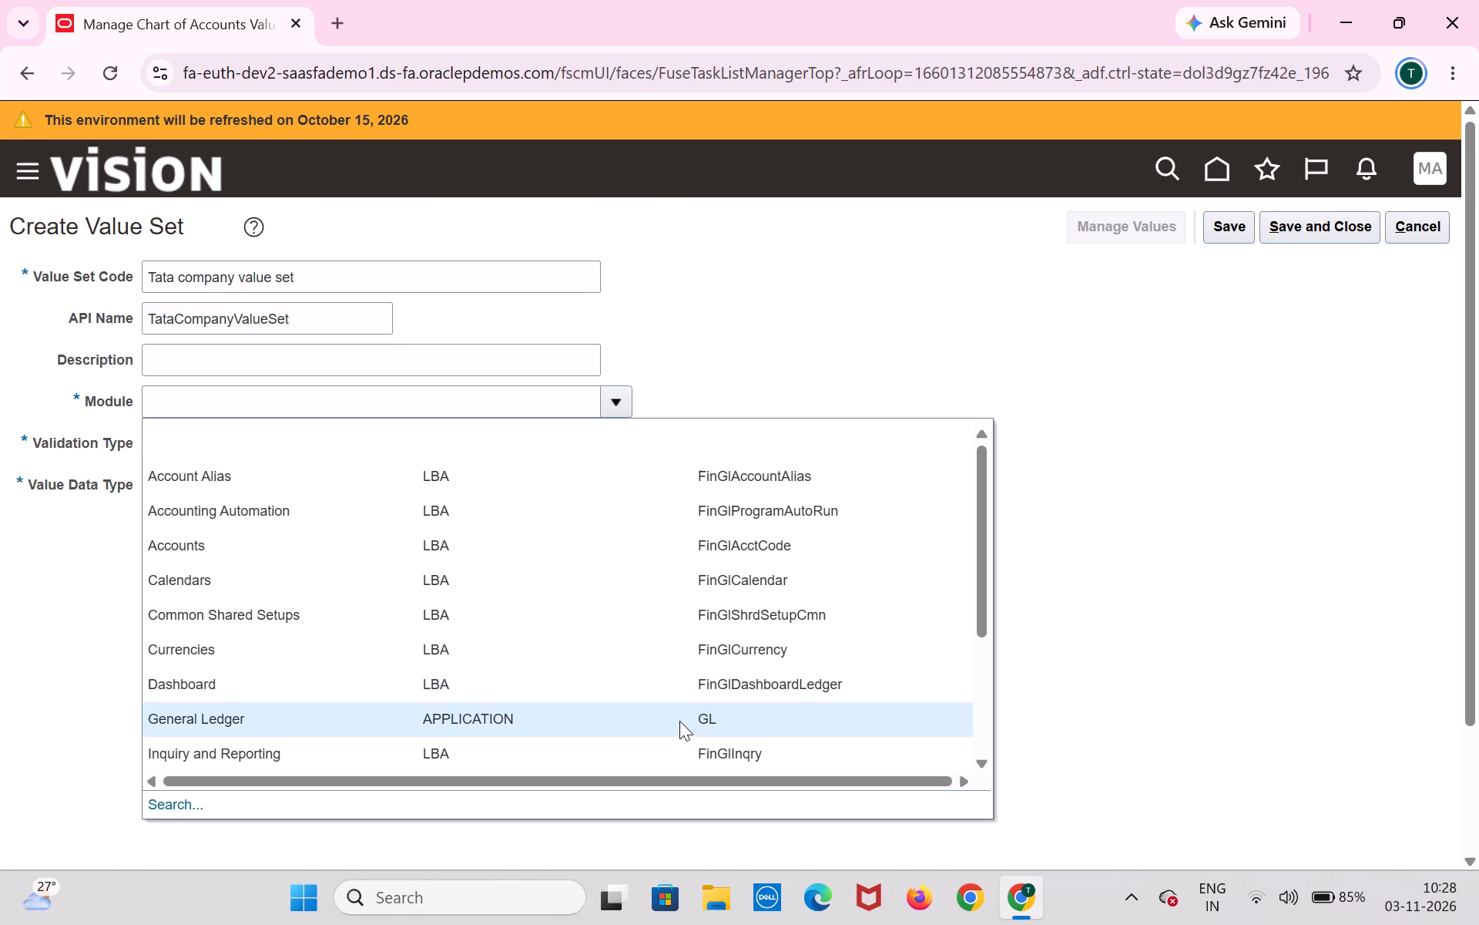
pyautogui.click(216, 438)
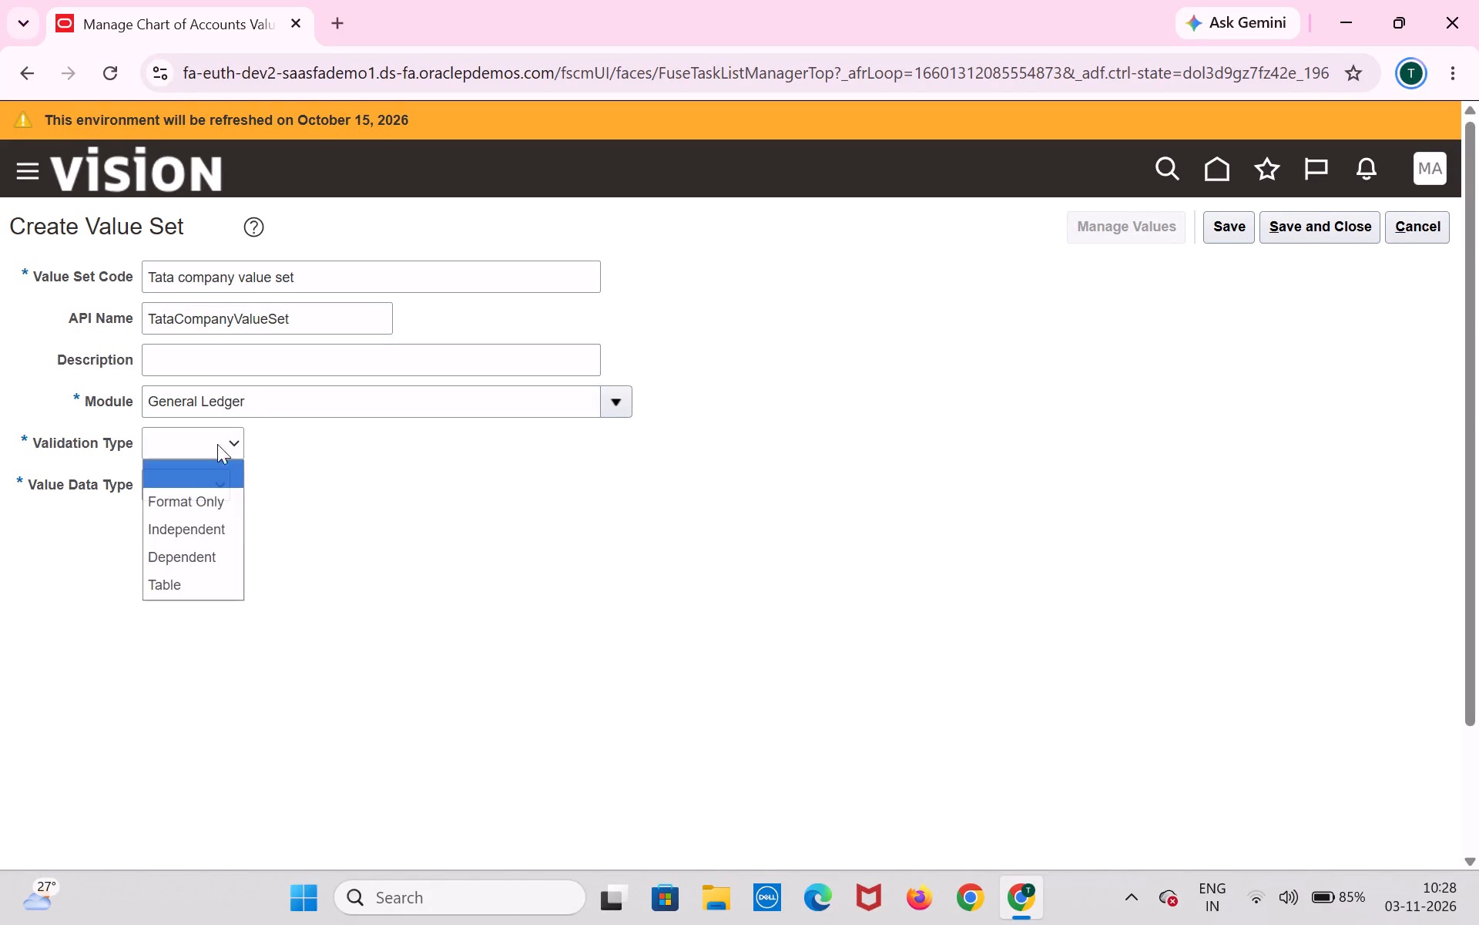
pyautogui.click(213, 532)
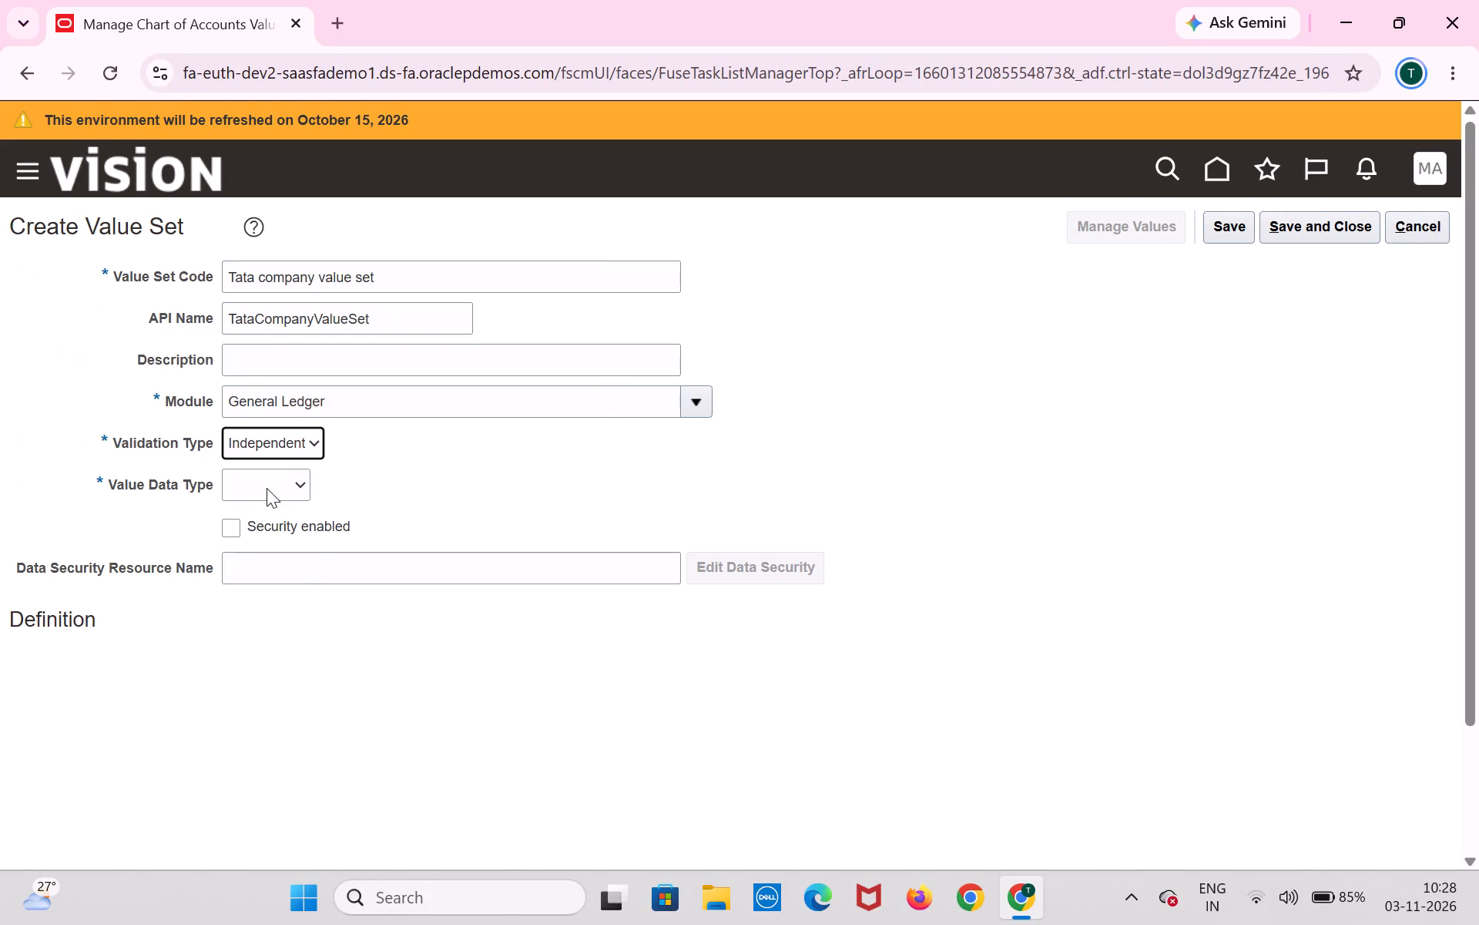
pyautogui.click(283, 486)
pyautogui.click(290, 549)
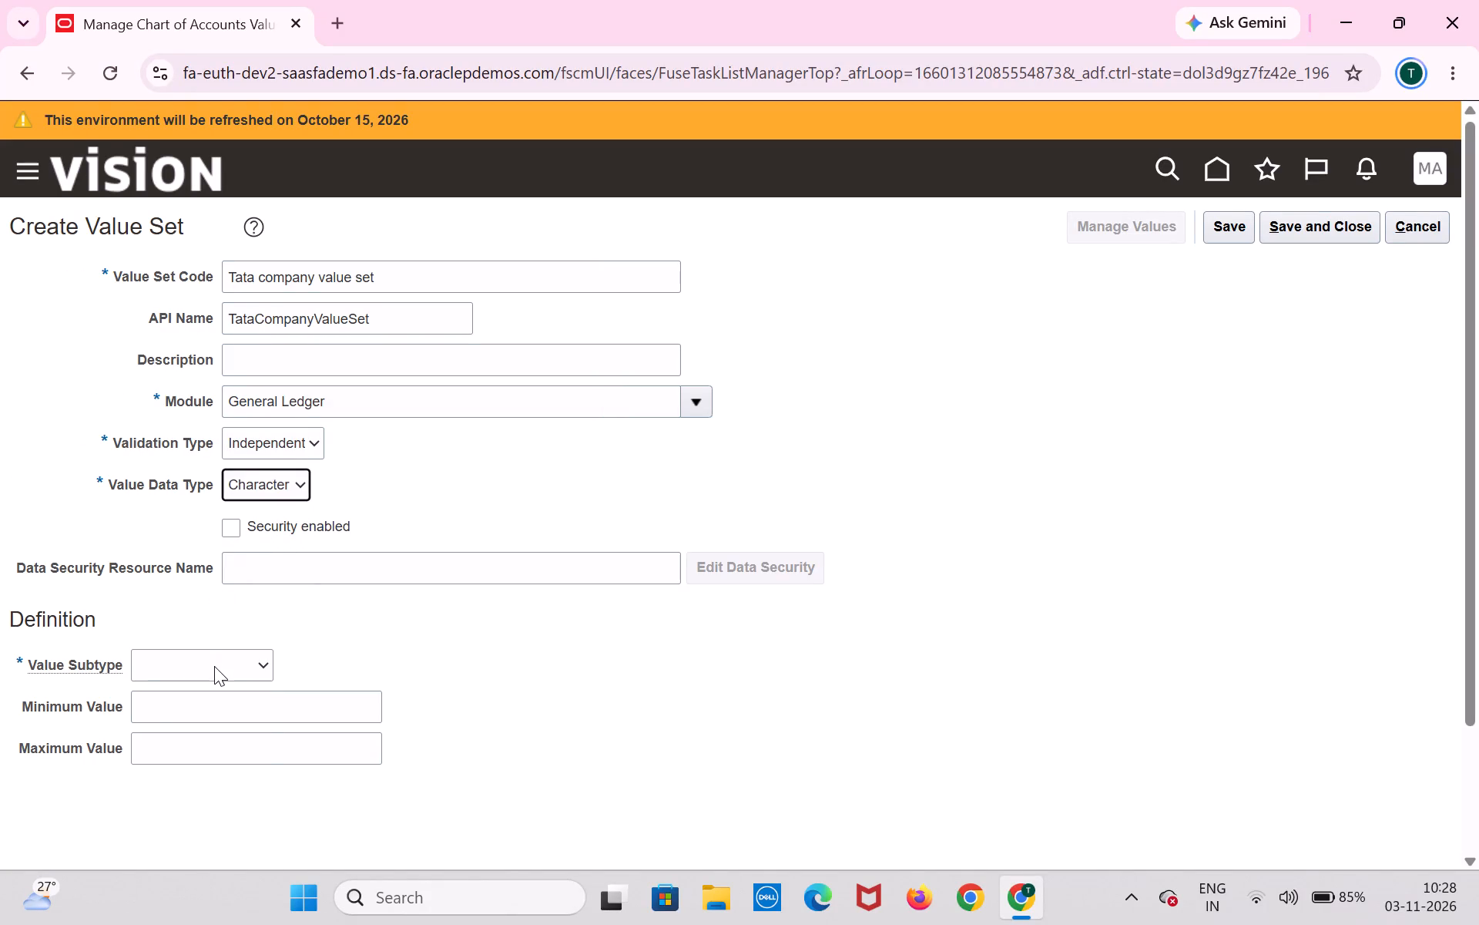
# Define the company value set with value subtype Text and maximum length 3, then save and close it.
pyautogui.click(214, 666)
pyautogui.click(214, 713)
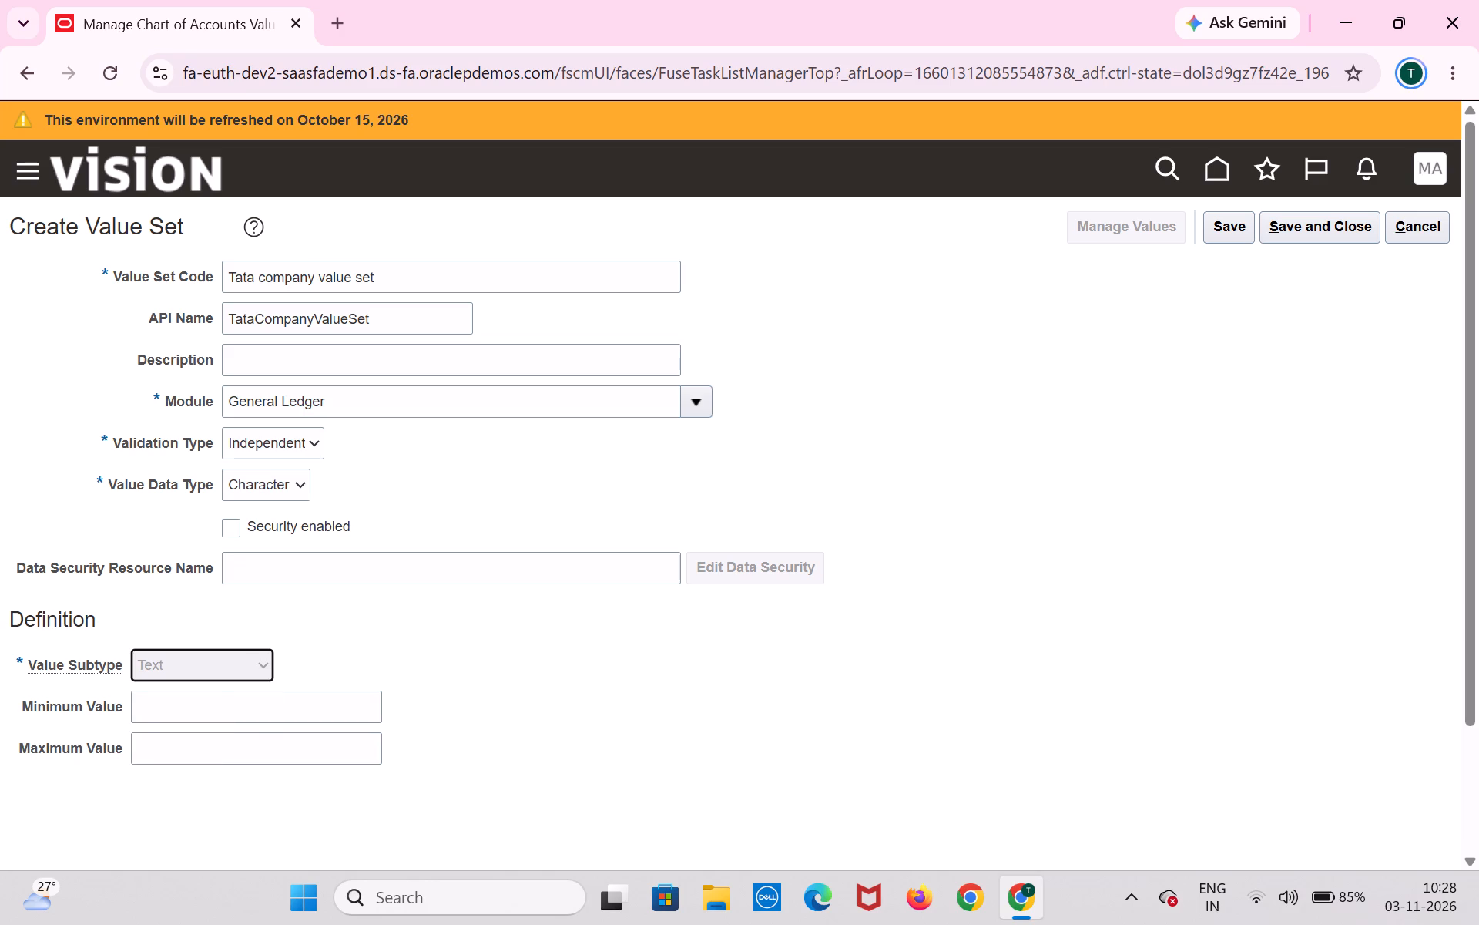
pyautogui.click(200, 707)
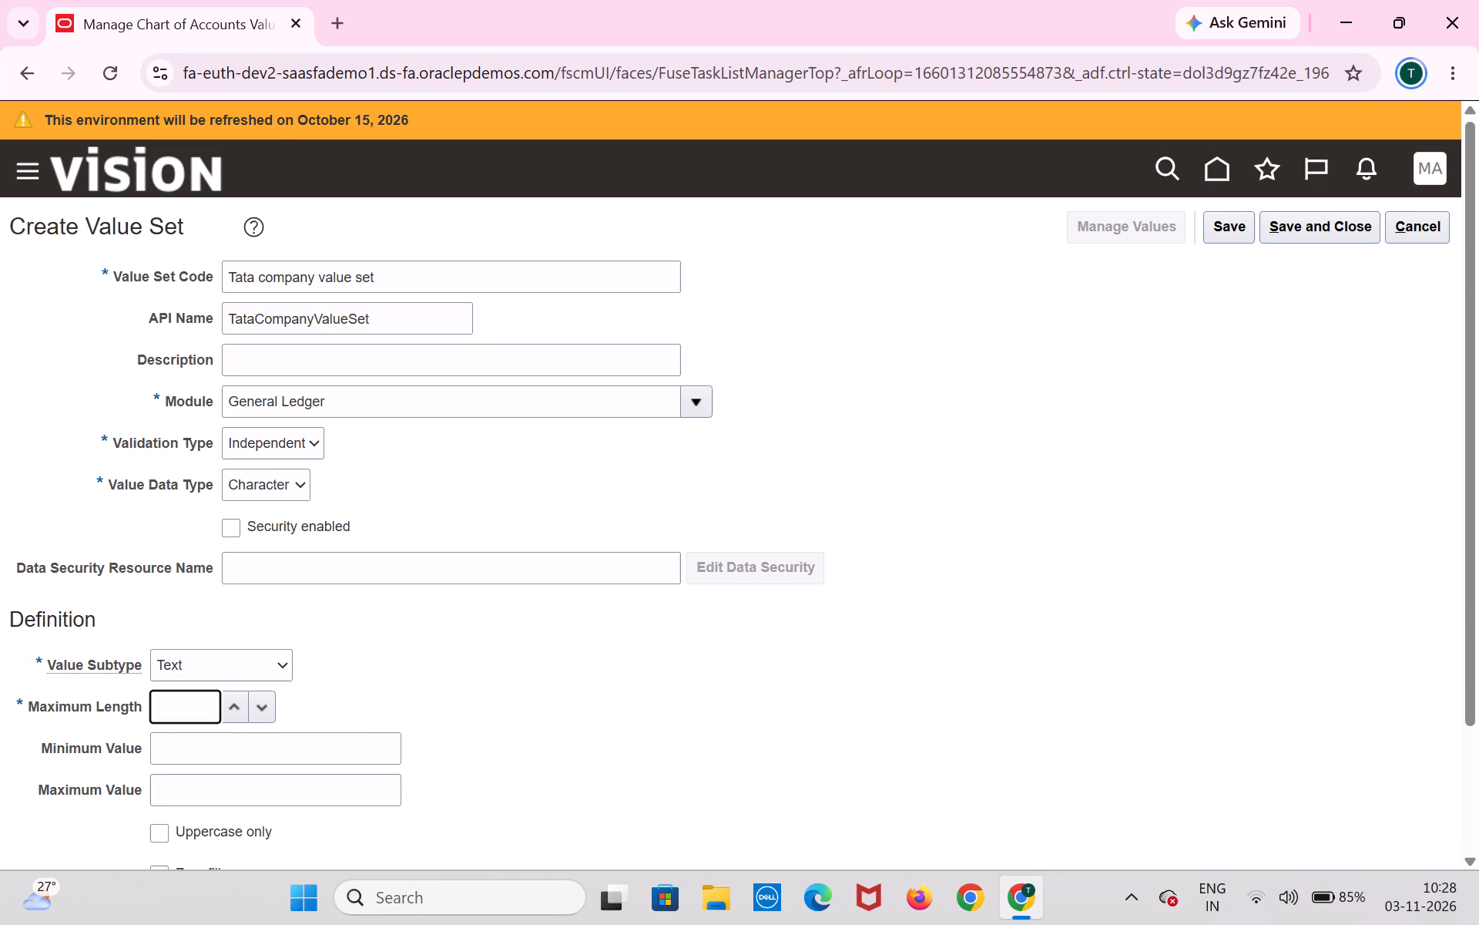
pyautogui.press('3')
pyautogui.click(1325, 225)
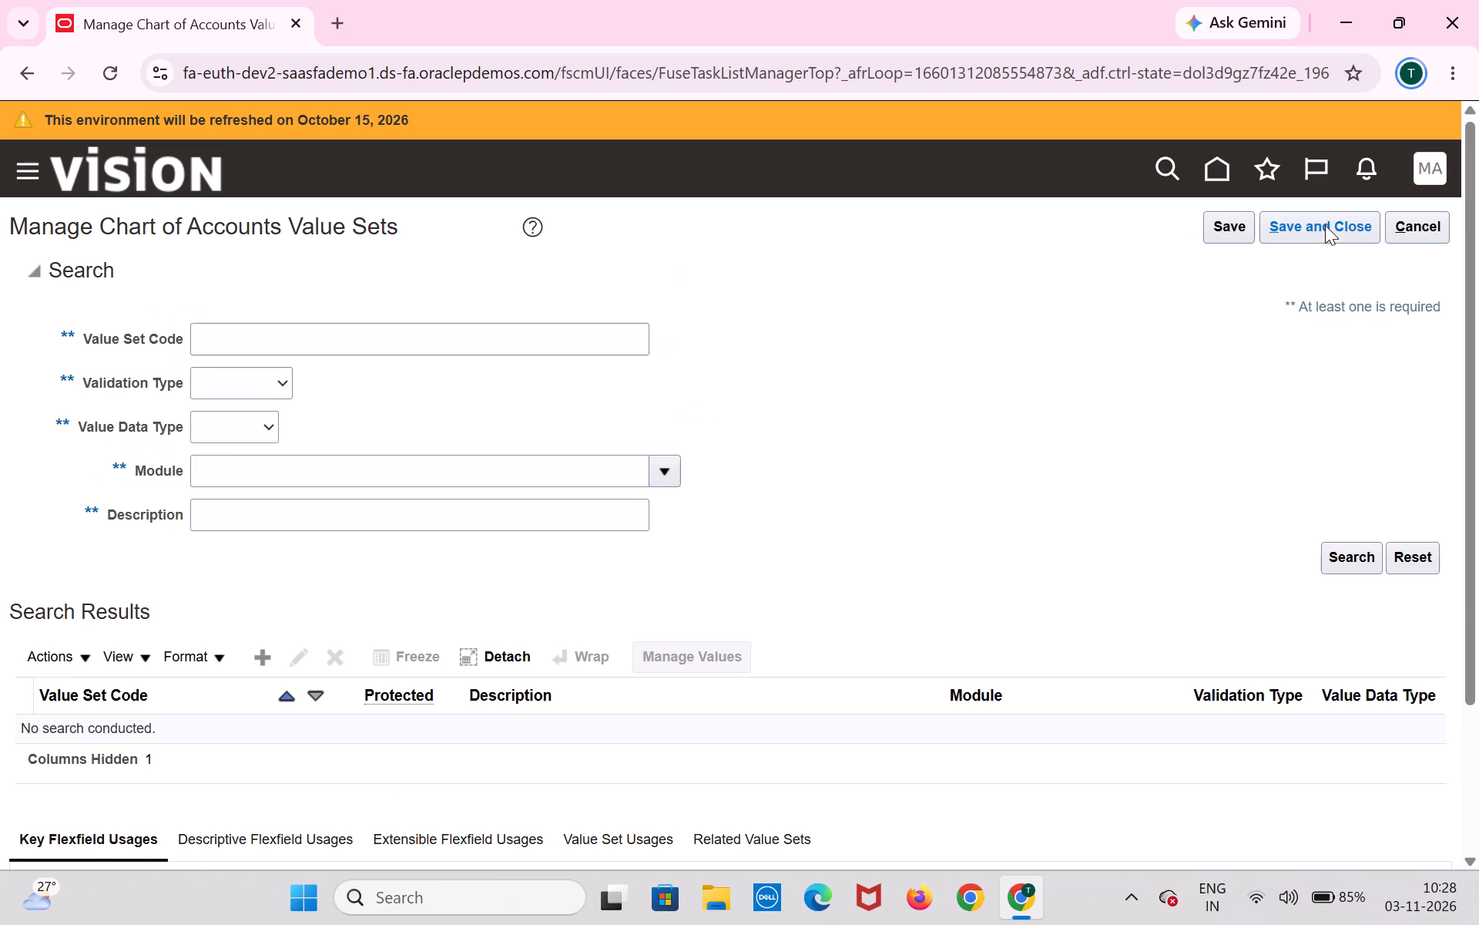
# Start creating another value set with the code "Tata department value set".
pyautogui.click(268, 667)
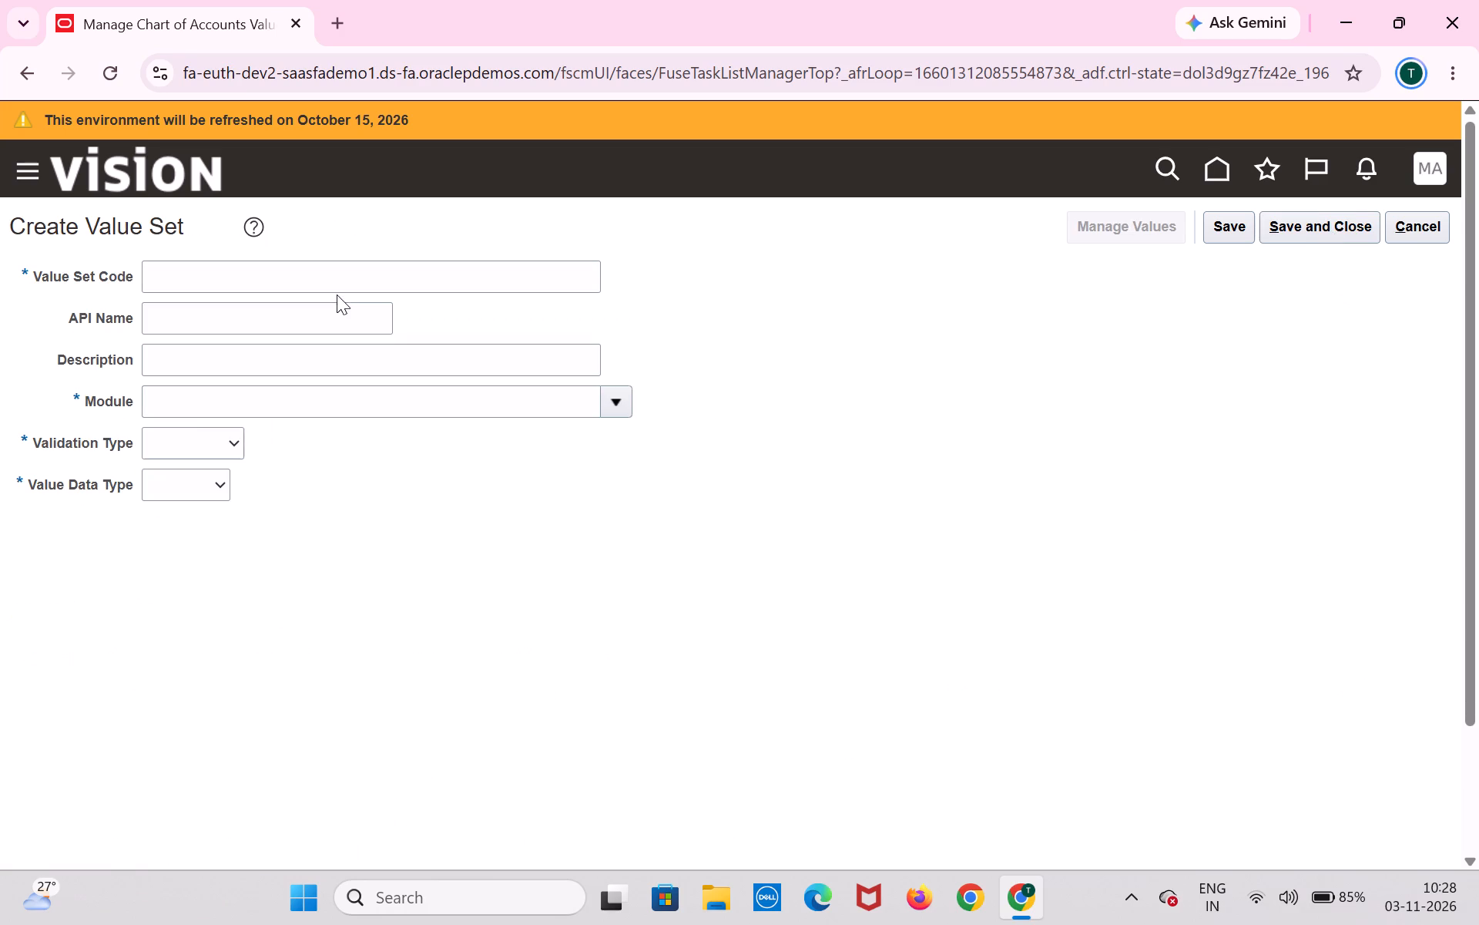
pyautogui.click(334, 282)
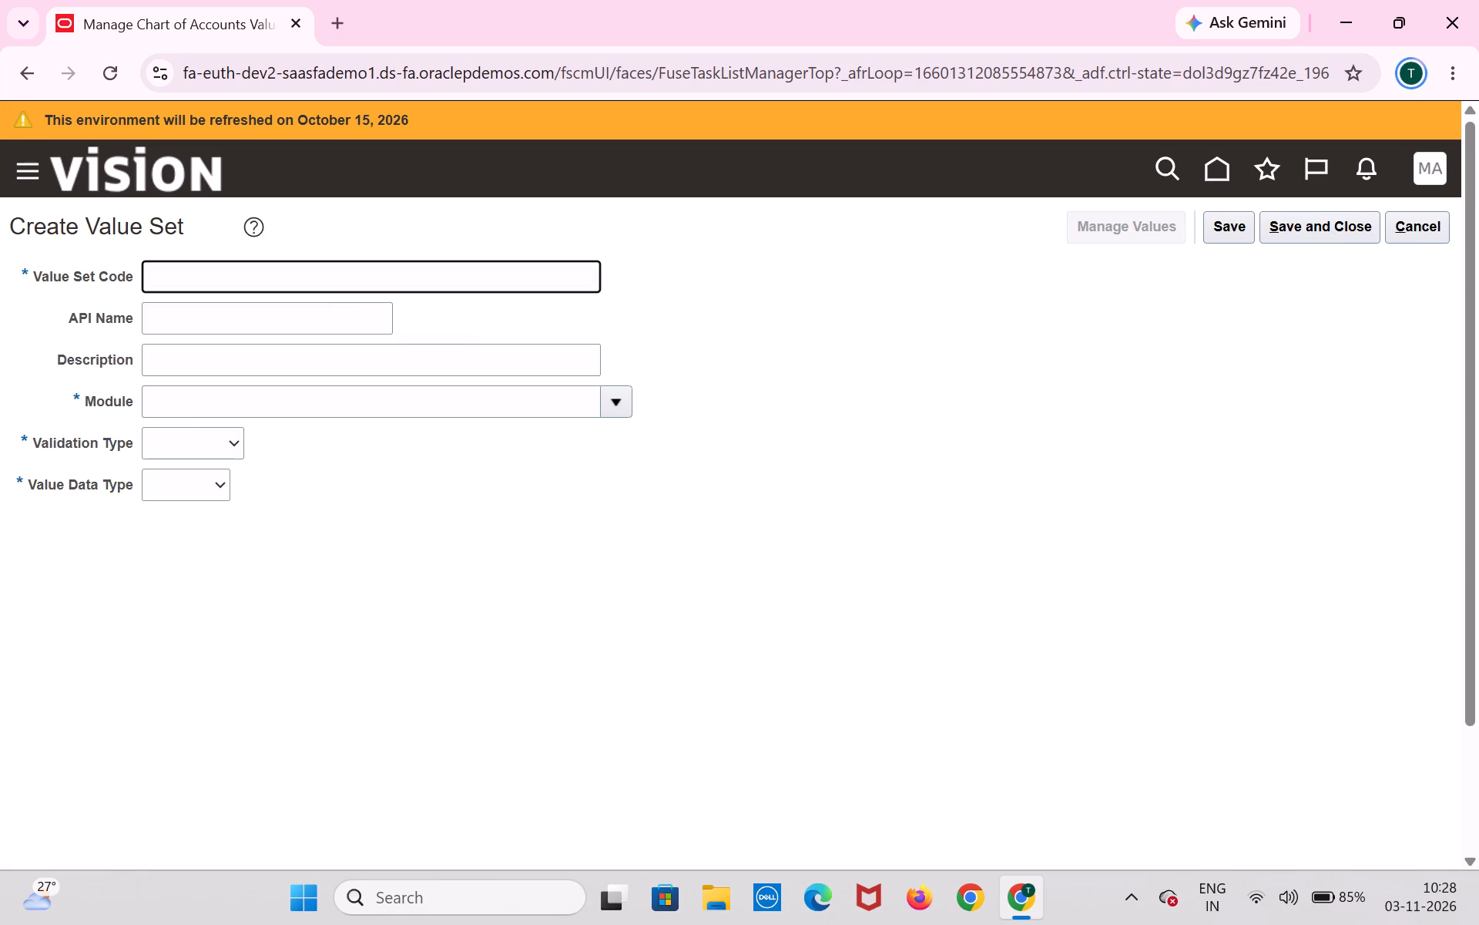
pyautogui.write('Tata')
pyautogui.press('space')
pyautogui.write('depat')
pyautogui.press('BackSpace')
pyautogui.write('rt')
pyautogui.write('ment')
pyautogui.press('space')
pyautogui.write('value')
pyautogui.press('space')
pyautogui.write('s')
pyautogui.press('space')
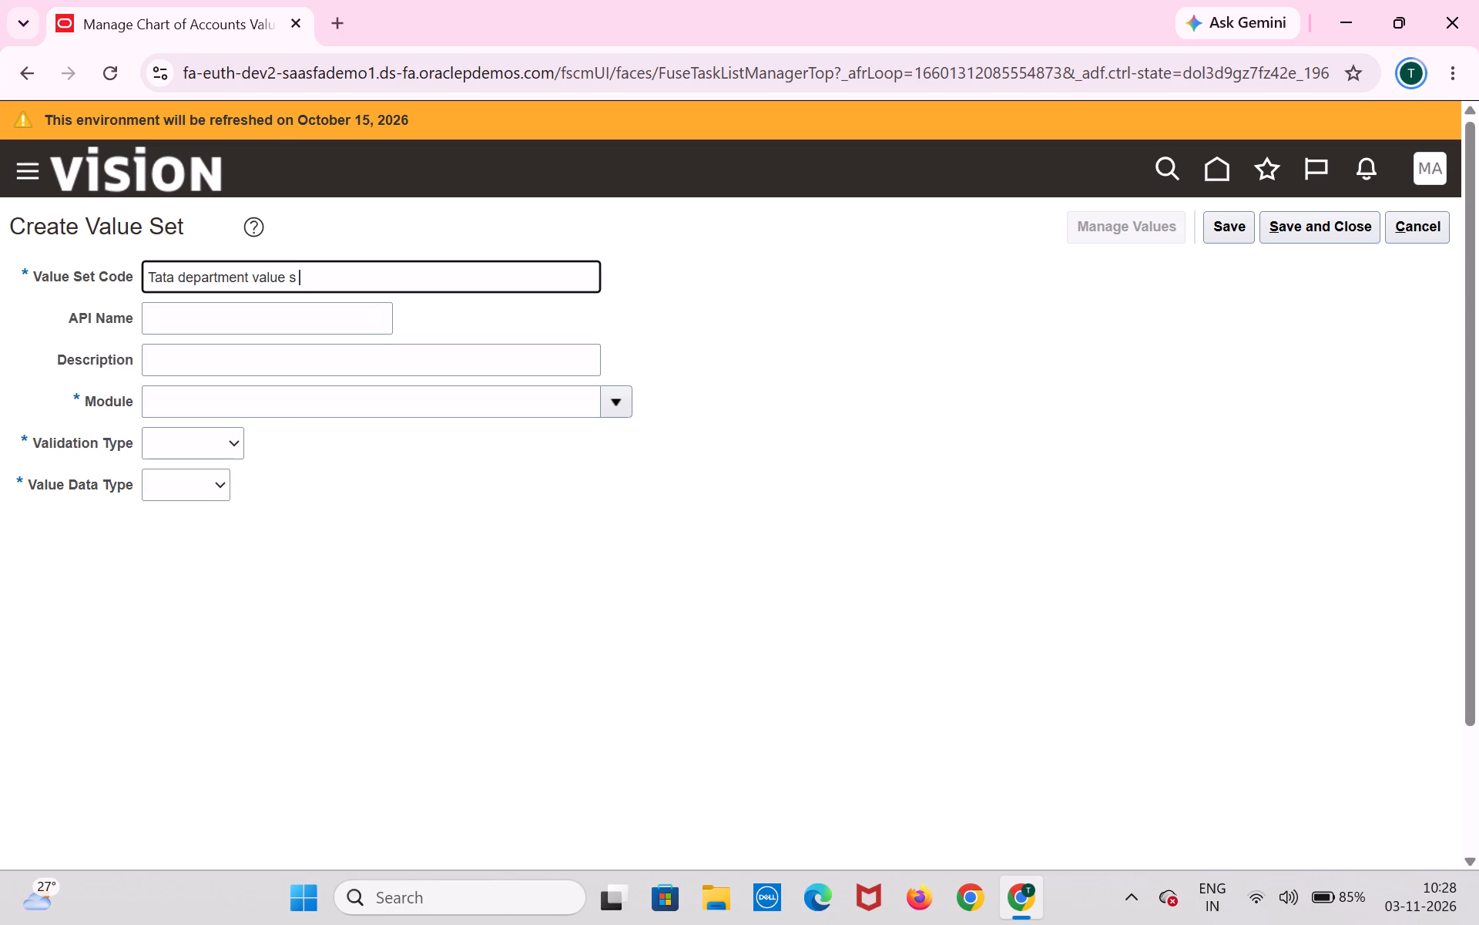
pyautogui.press('BackSpace')
pyautogui.press('BackSpace')
pyautogui.press('BackSpace')
pyautogui.press('space')
pyautogui.write('set')
# Set the department value set's module to General Ledger, validation type to Independent and value data type to Character.
pyautogui.click(621, 408)
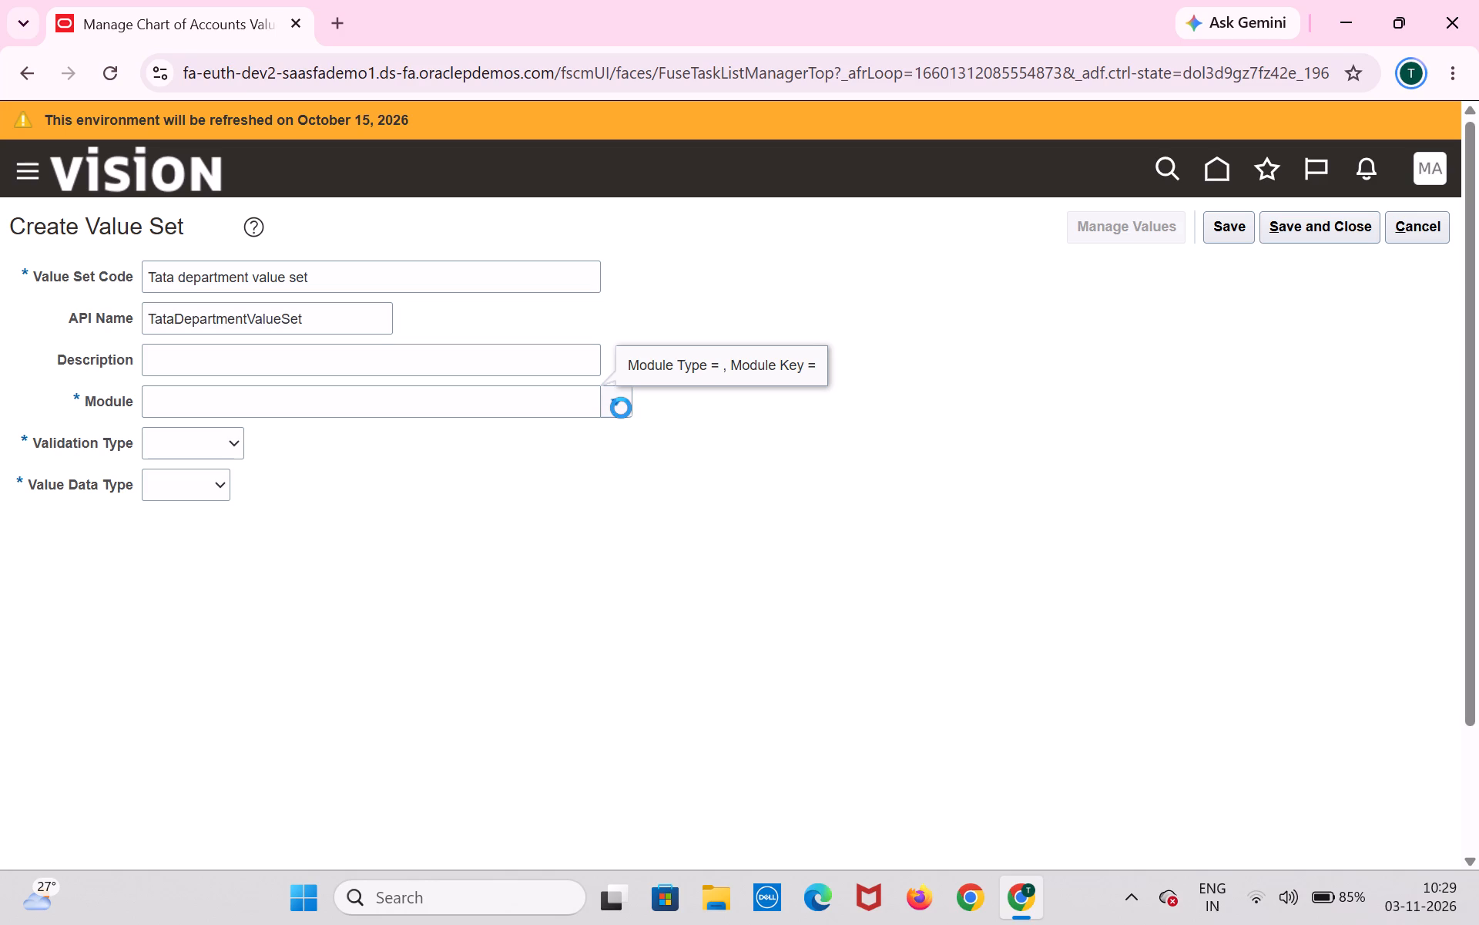
pyautogui.click(628, 466)
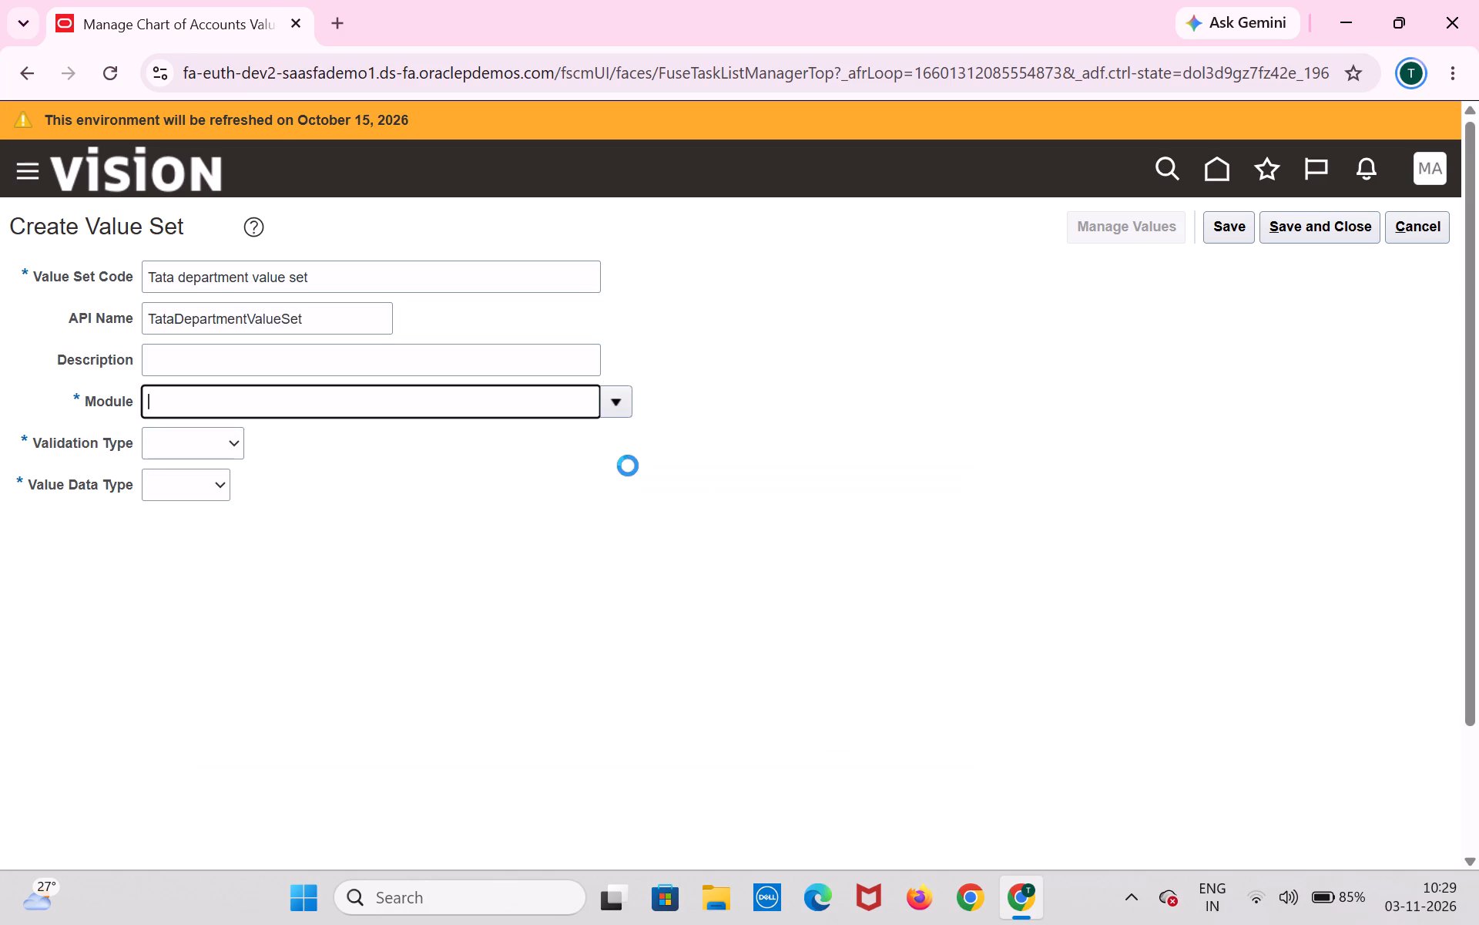
pyautogui.click(230, 452)
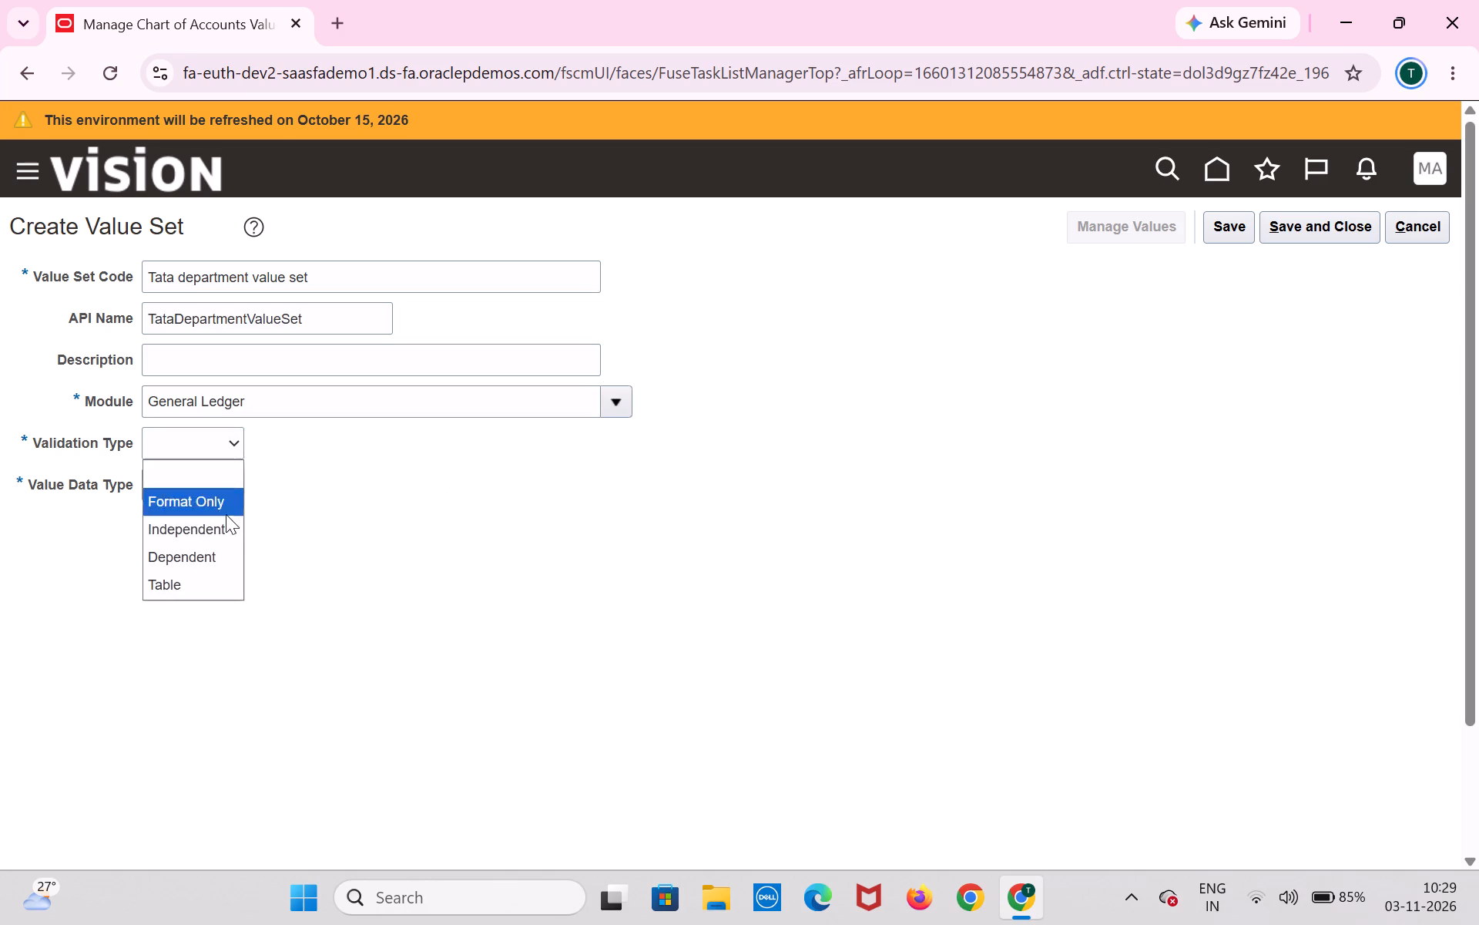
pyautogui.click(223, 531)
pyautogui.click(267, 484)
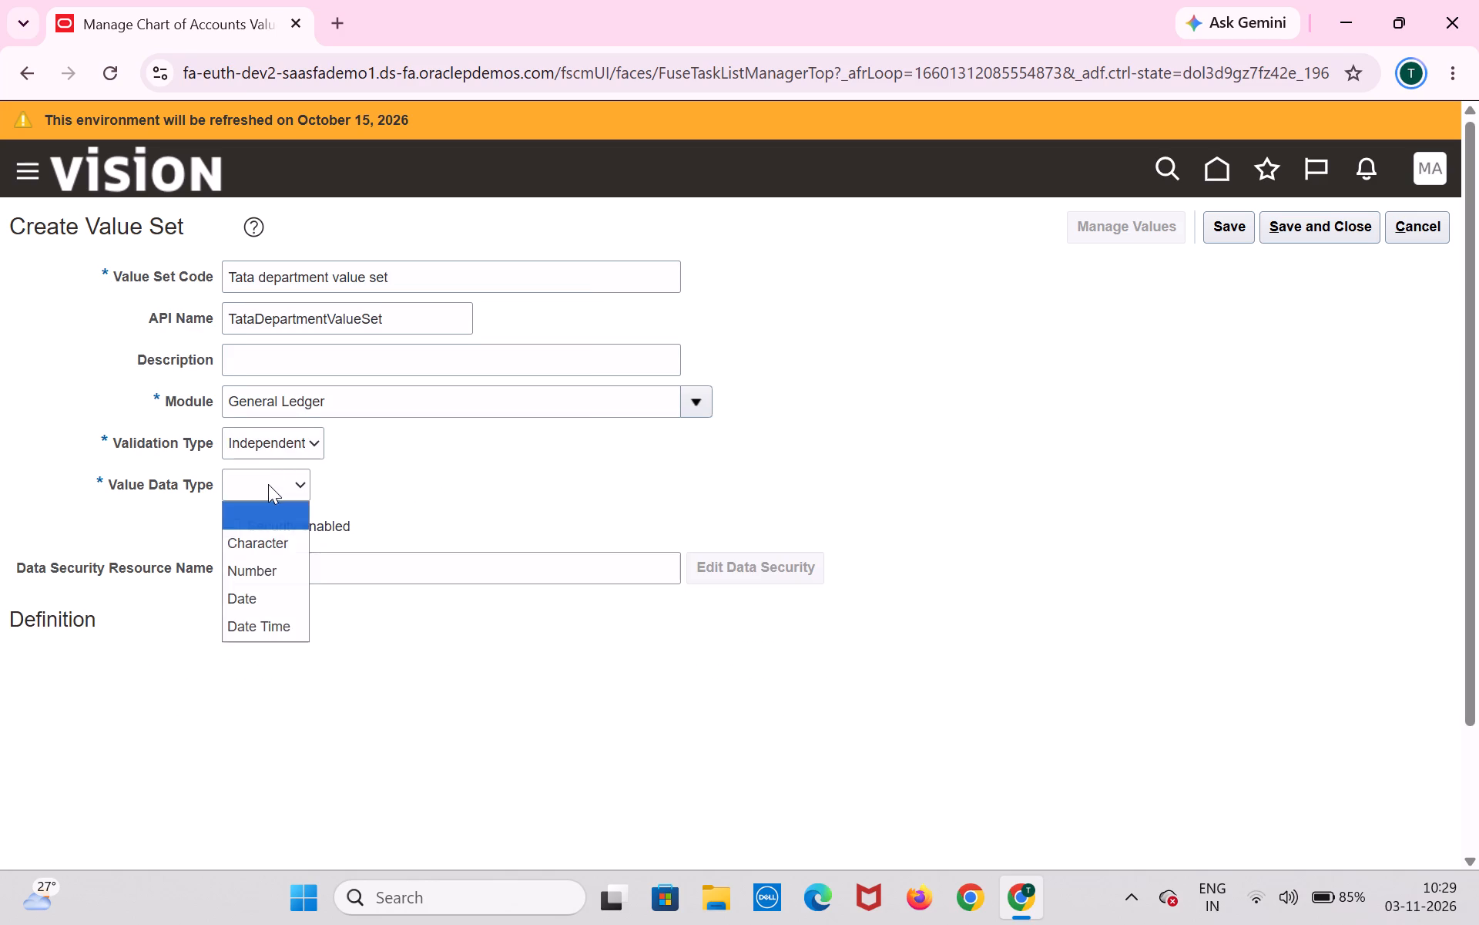
pyautogui.click(283, 545)
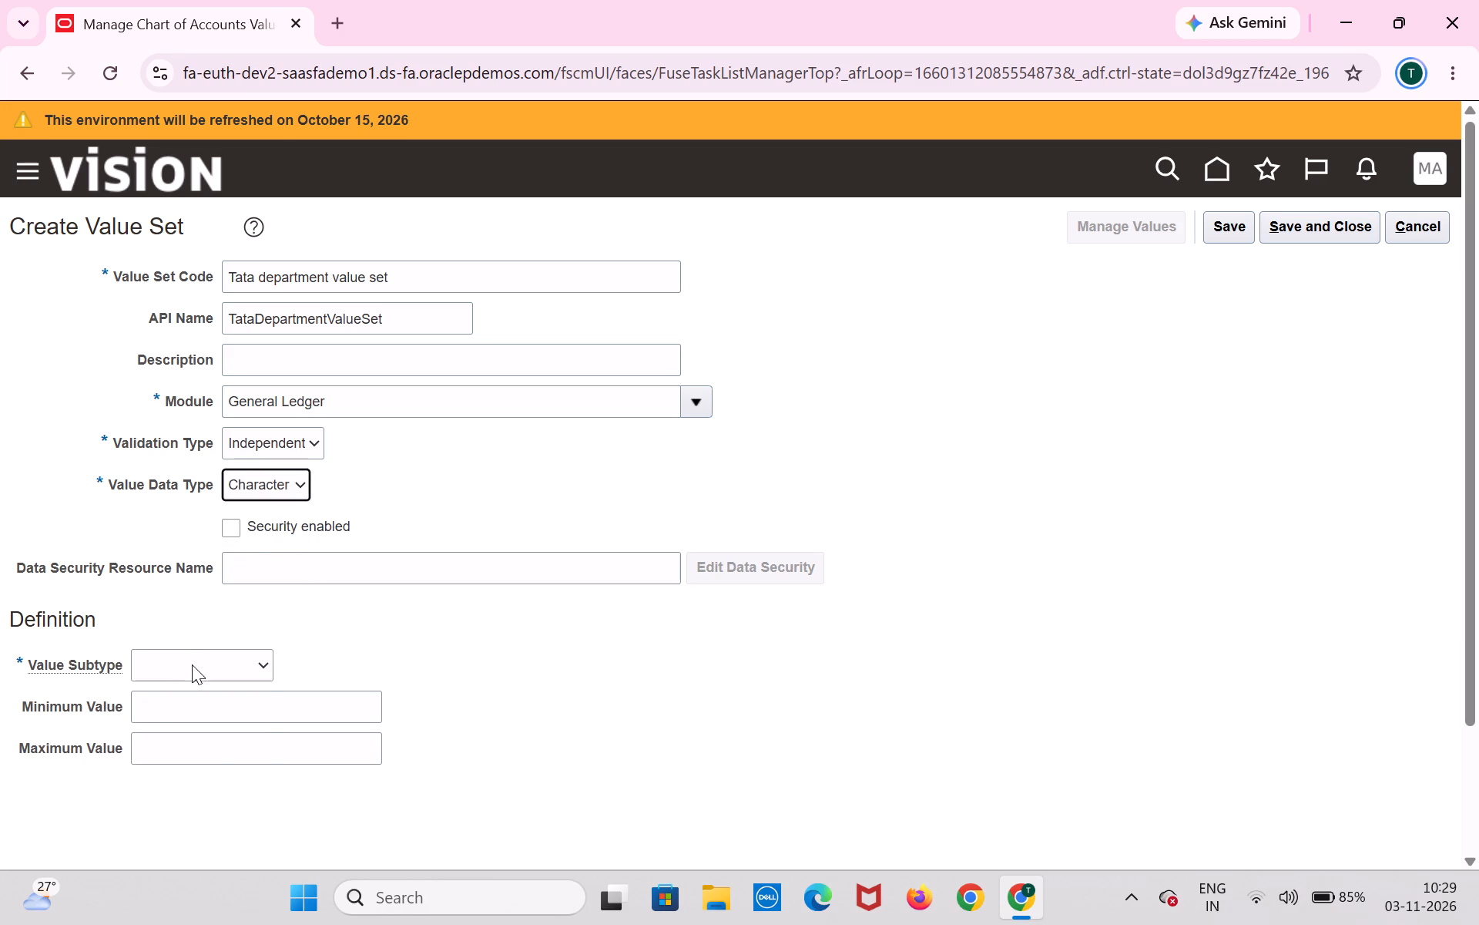
# Define the department value set with value subtype Text and maximum length 4, then save and close it.
pyautogui.click(192, 664)
pyautogui.click(192, 720)
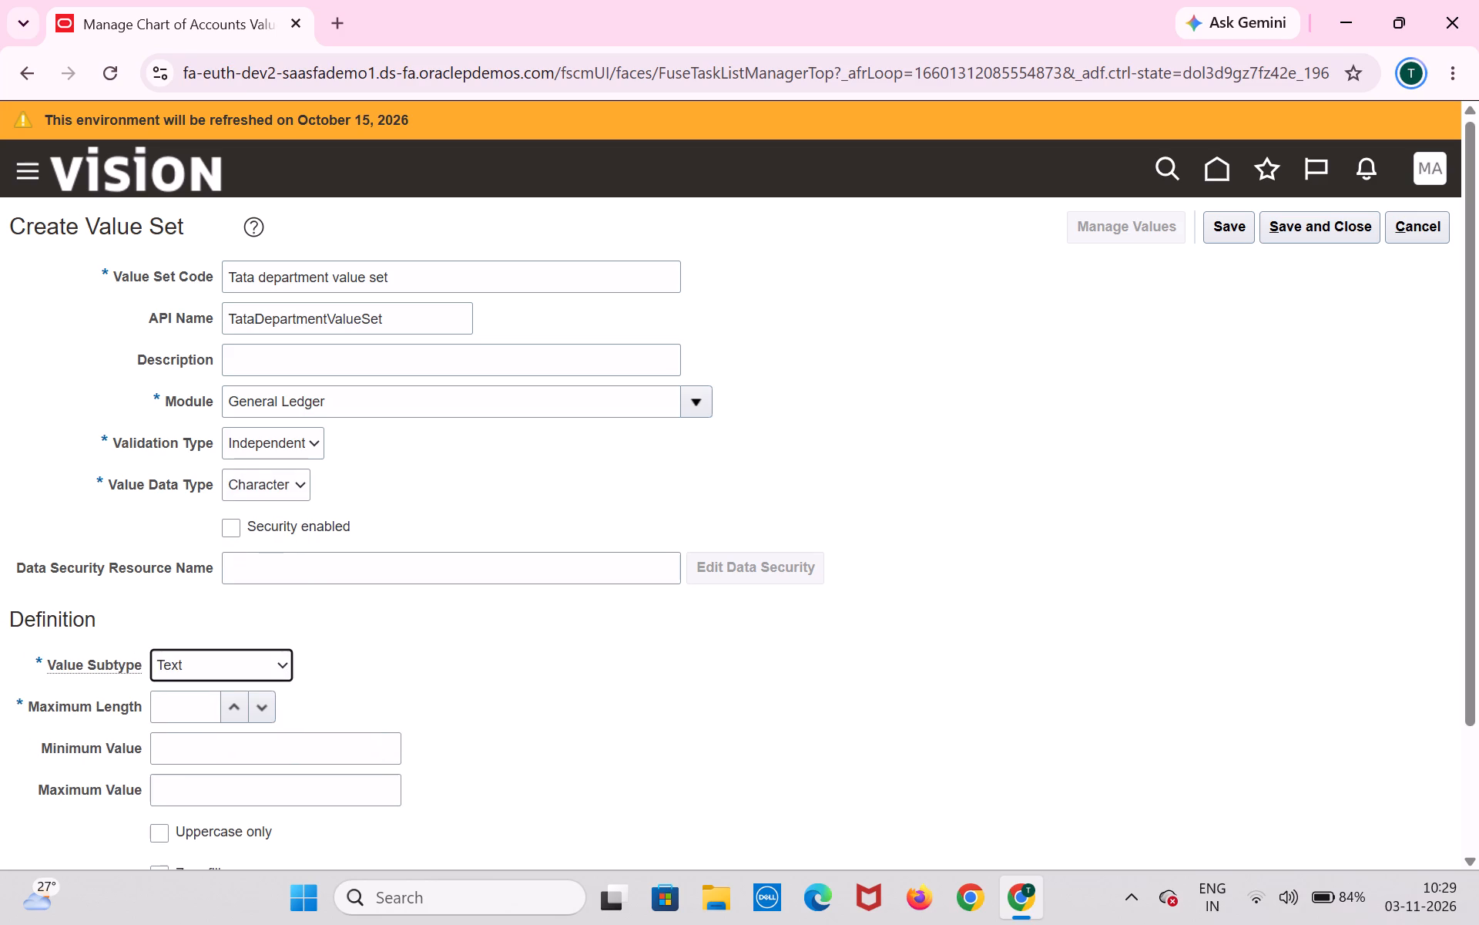
pyautogui.click(179, 702)
pyautogui.write('44')
pyautogui.press('BackSpace')
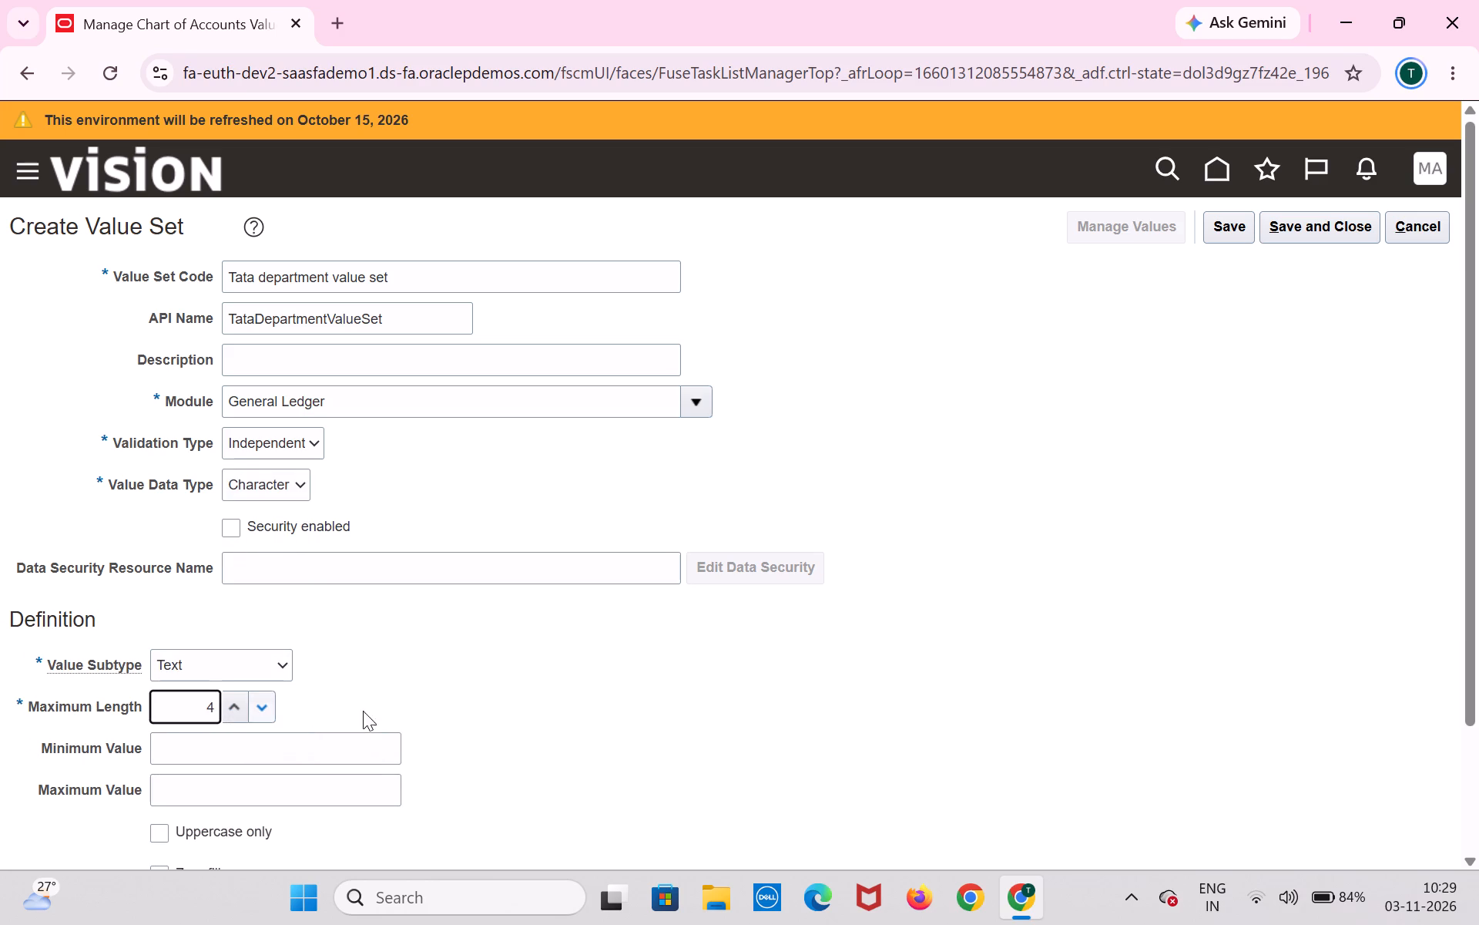
pyautogui.click(1308, 231)
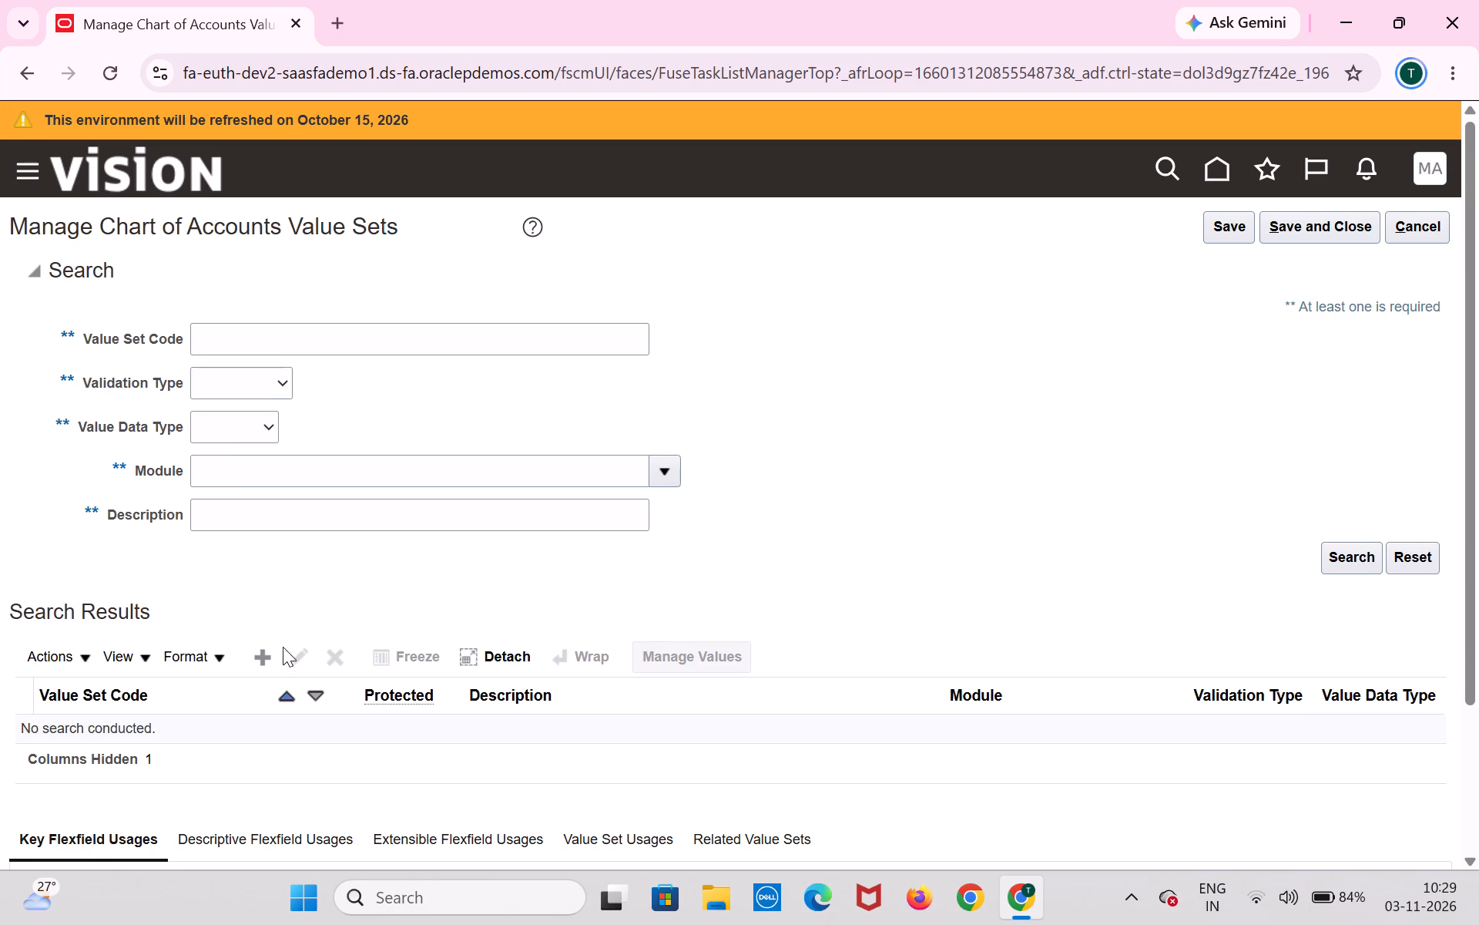
# Start creating another value set with the code "Tata account value set".
pyautogui.click(259, 667)
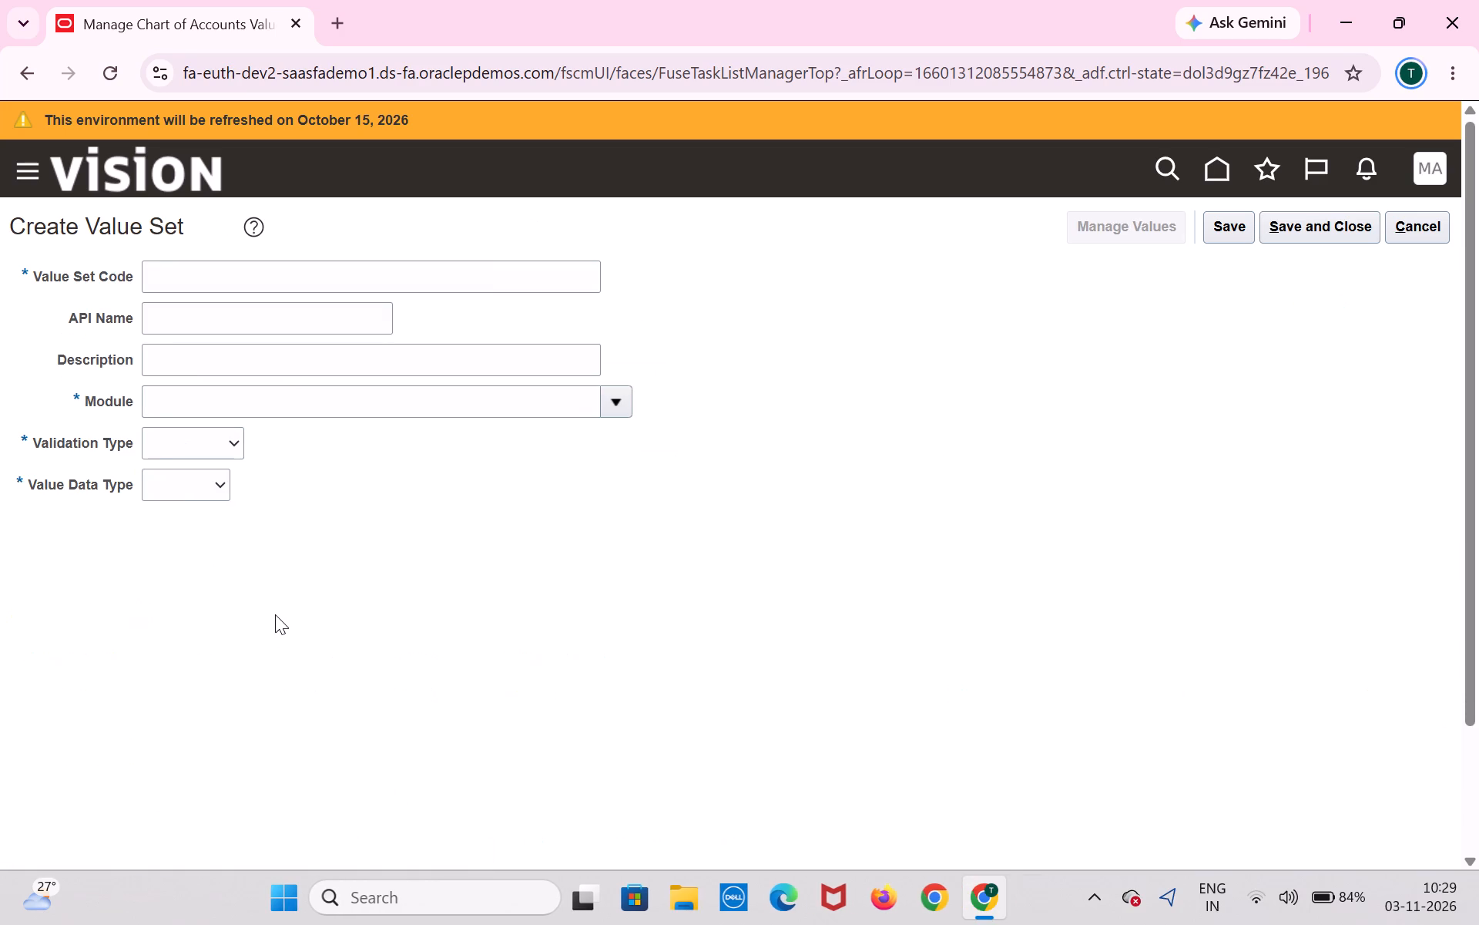
pyautogui.click(469, 277)
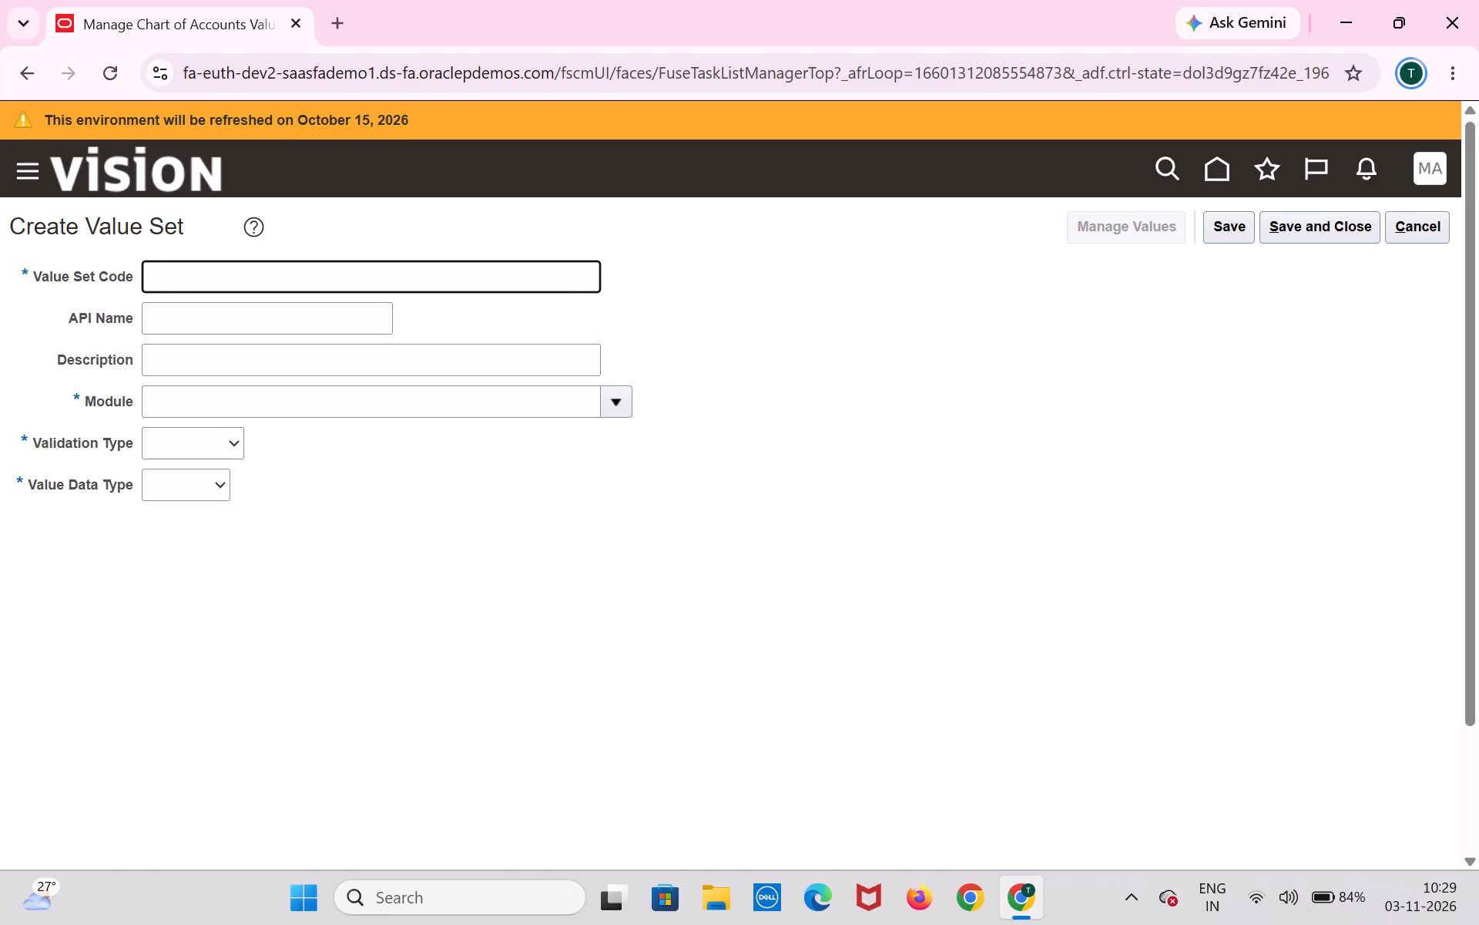
pyautogui.write('Tata')
pyautogui.press('space')
pyautogui.write('account')
pyautogui.press('space')
pyautogui.write('value ss')
pyautogui.press('BackSpace')
pyautogui.write('et')
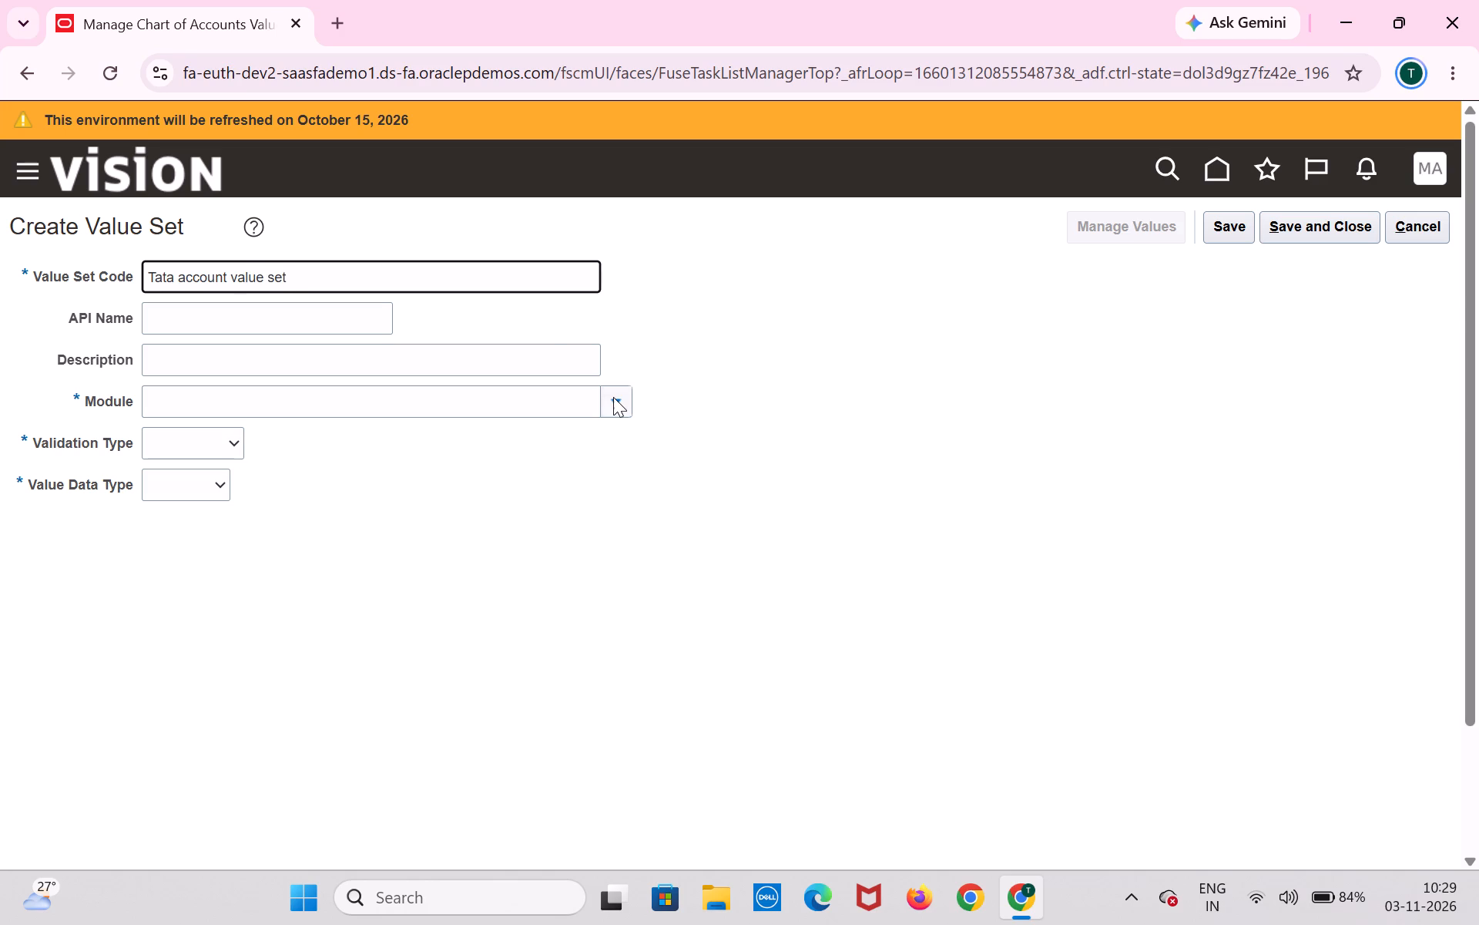
# Set the account value set's module to General Ledger, validation type to Independent and value data type to Character.
pyautogui.click(613, 399)
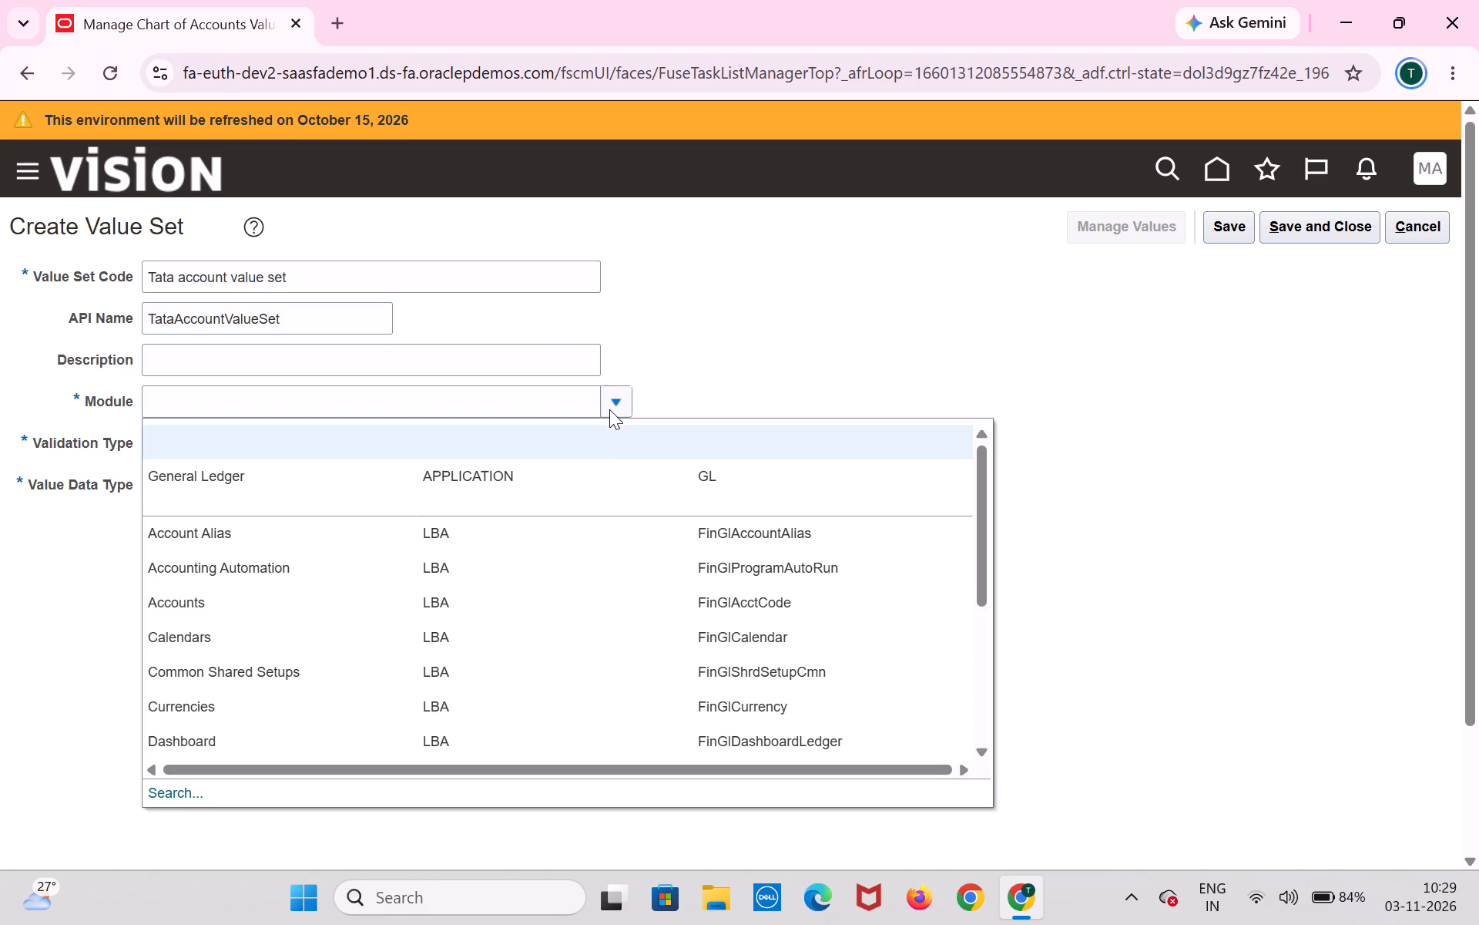
pyautogui.click(602, 482)
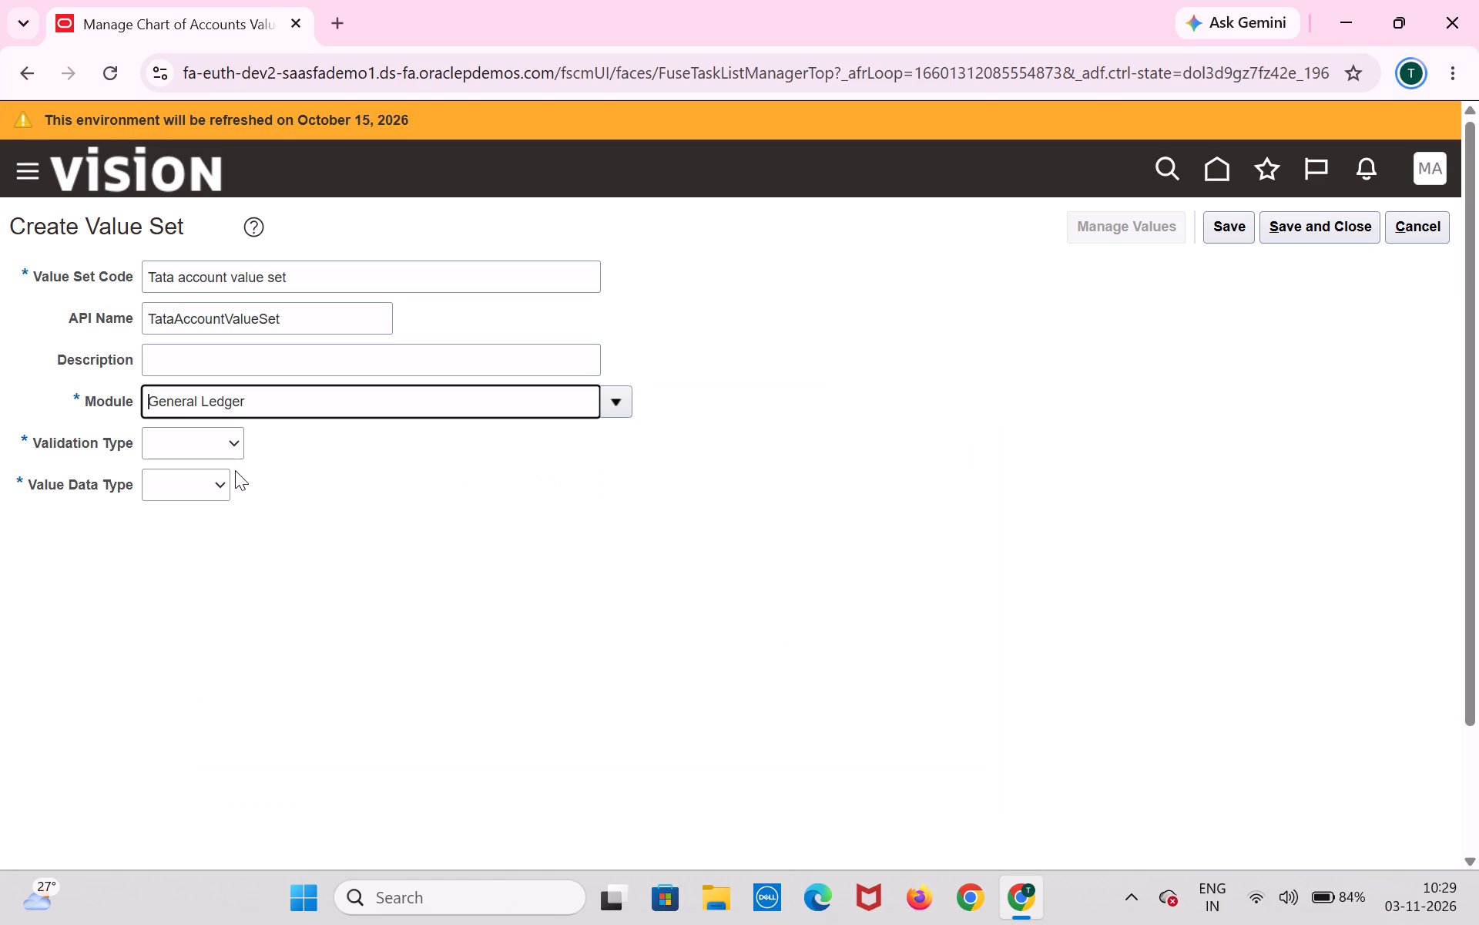
pyautogui.click(231, 448)
pyautogui.click(216, 523)
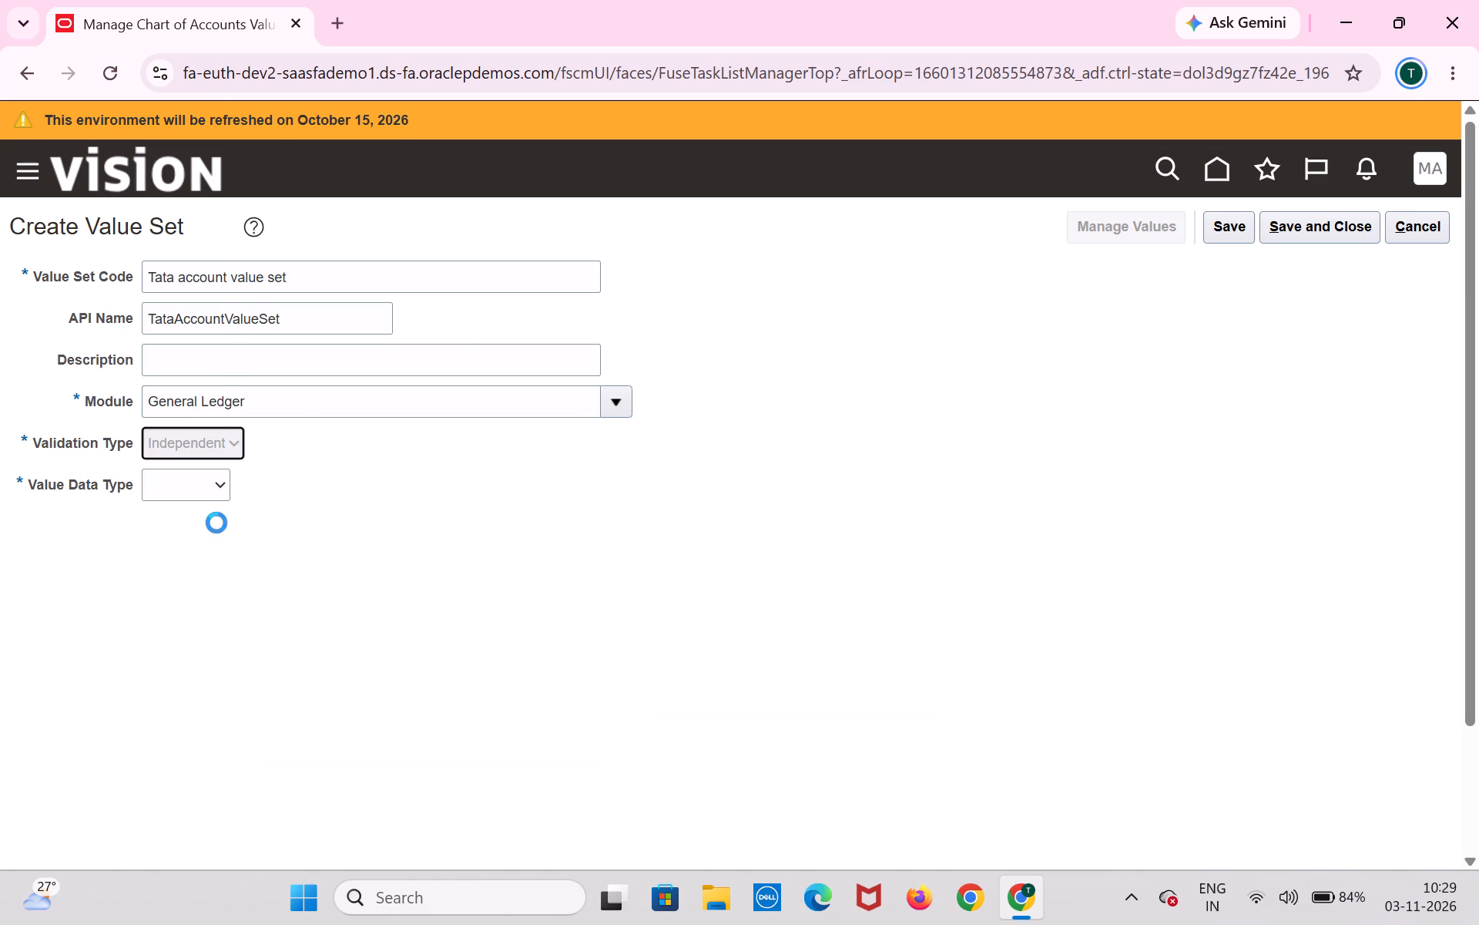
pyautogui.click(298, 480)
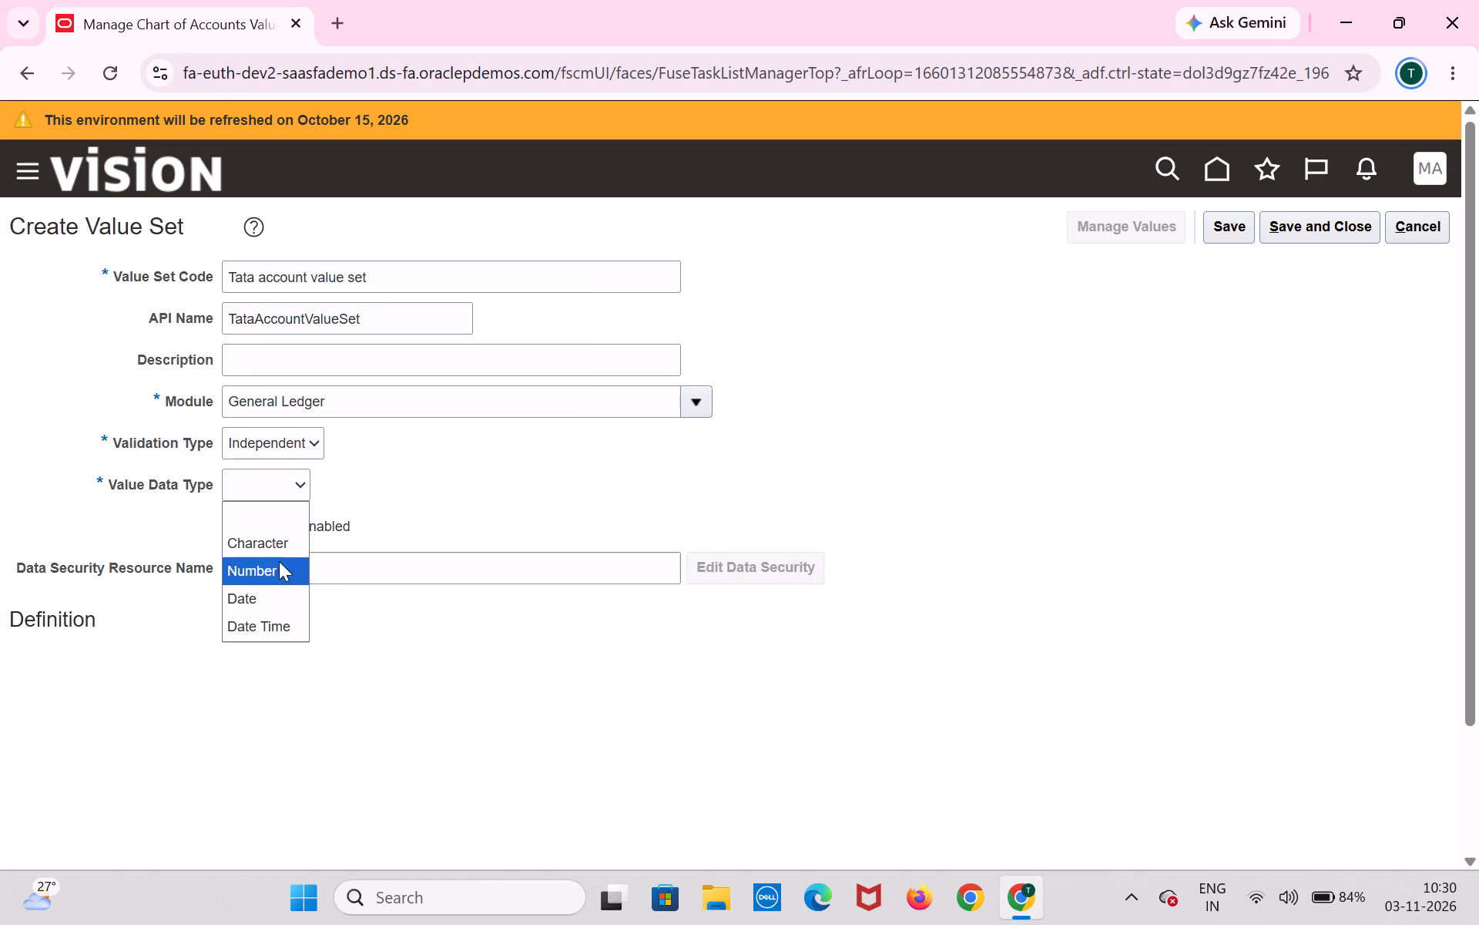
pyautogui.click(279, 540)
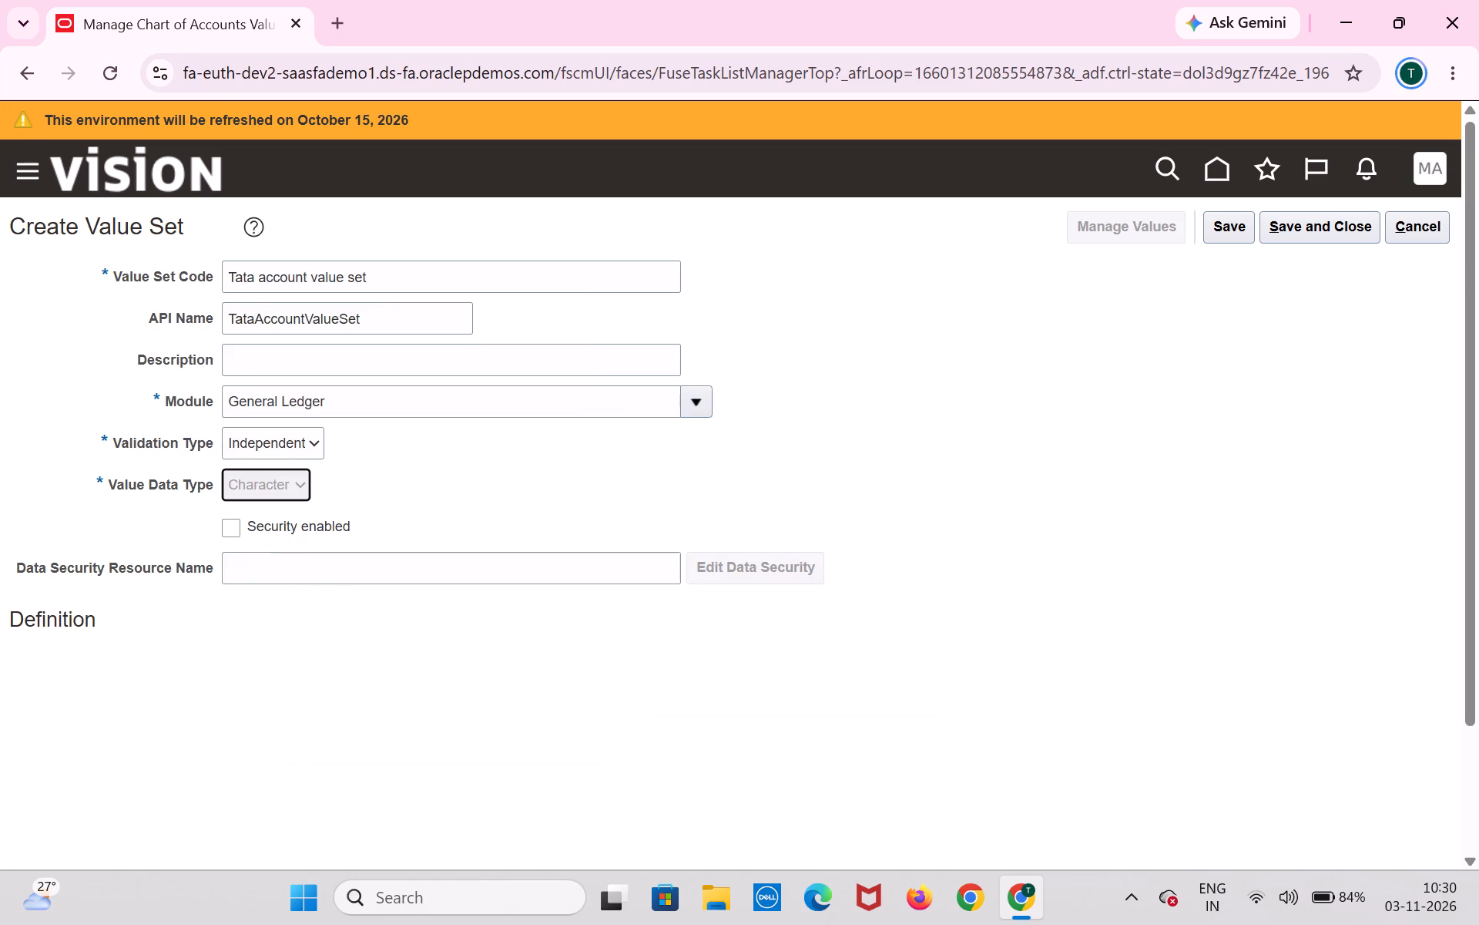
# Define the account value set with value subtype Text and maximum length 5, save and close it, and leave value set management.
pyautogui.click(225, 658)
pyautogui.click(225, 715)
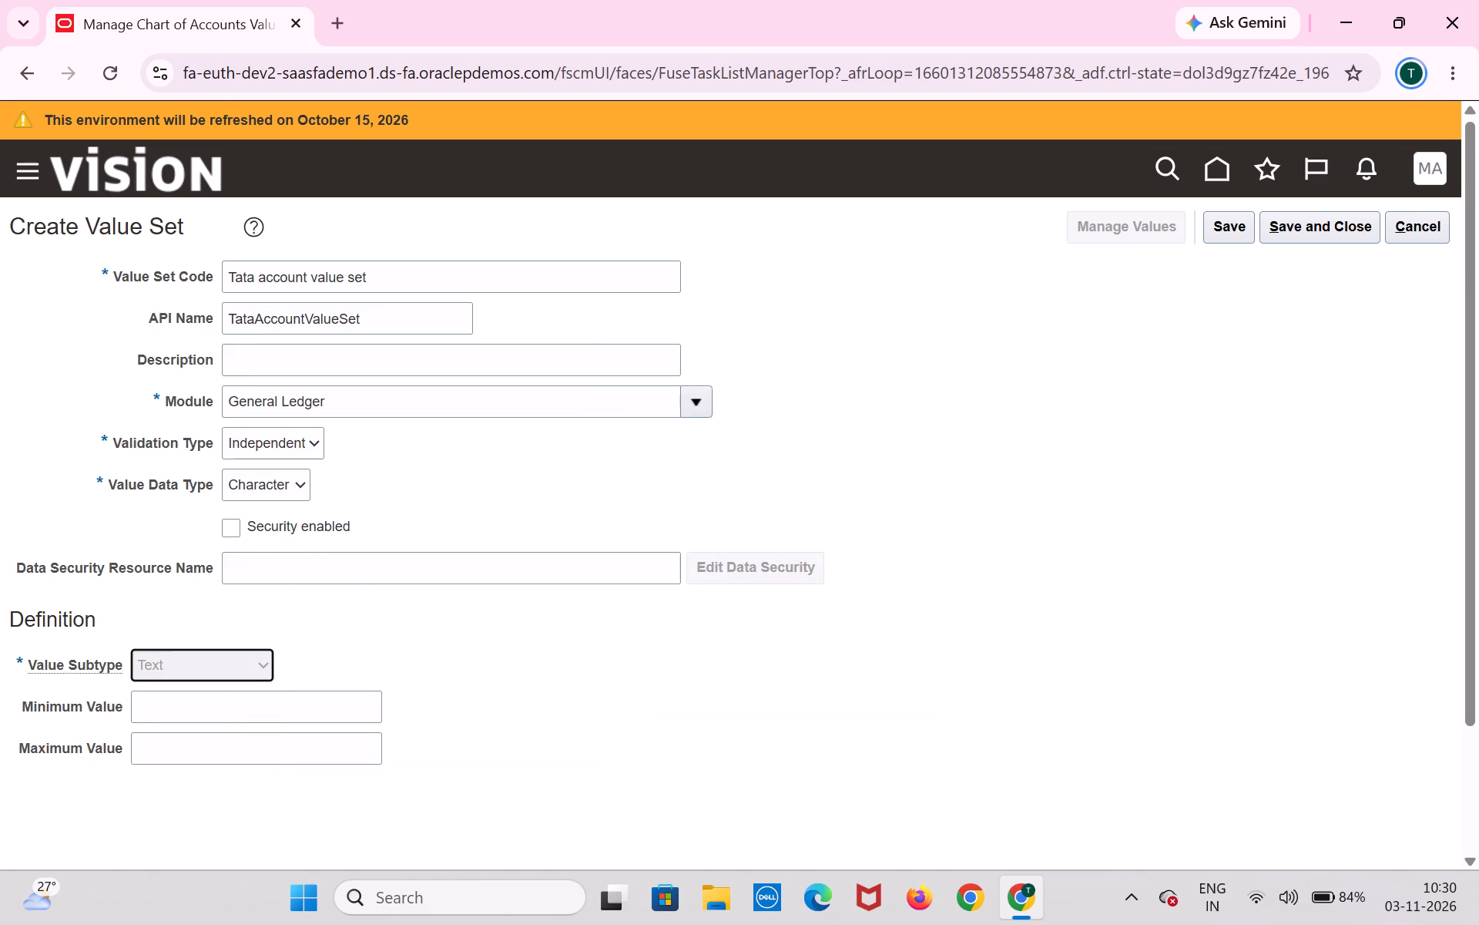
pyautogui.click(195, 711)
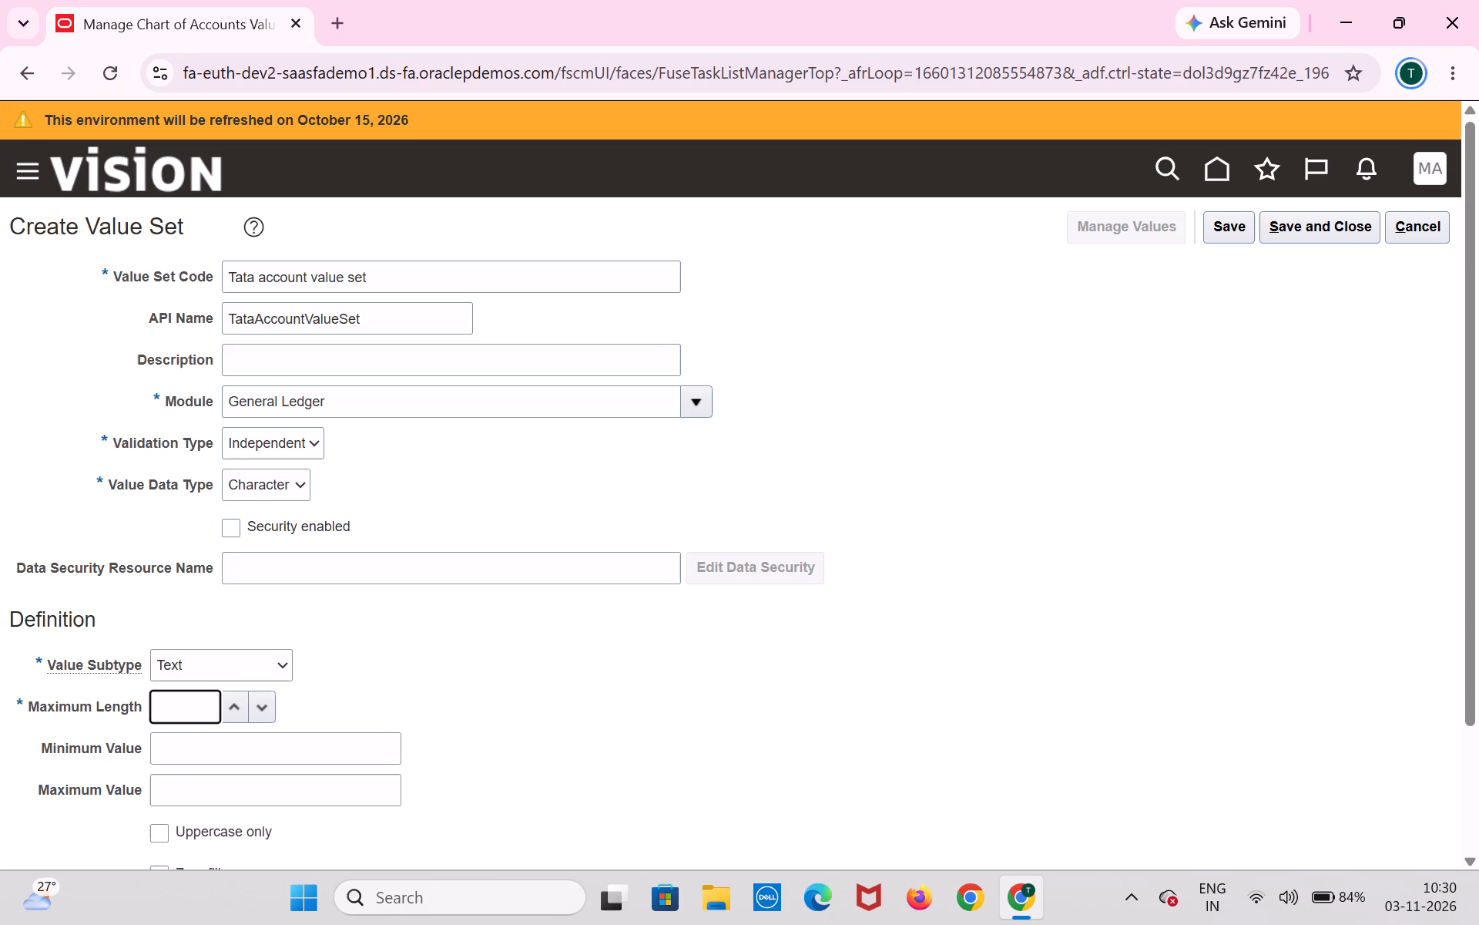
pyautogui.press('5')
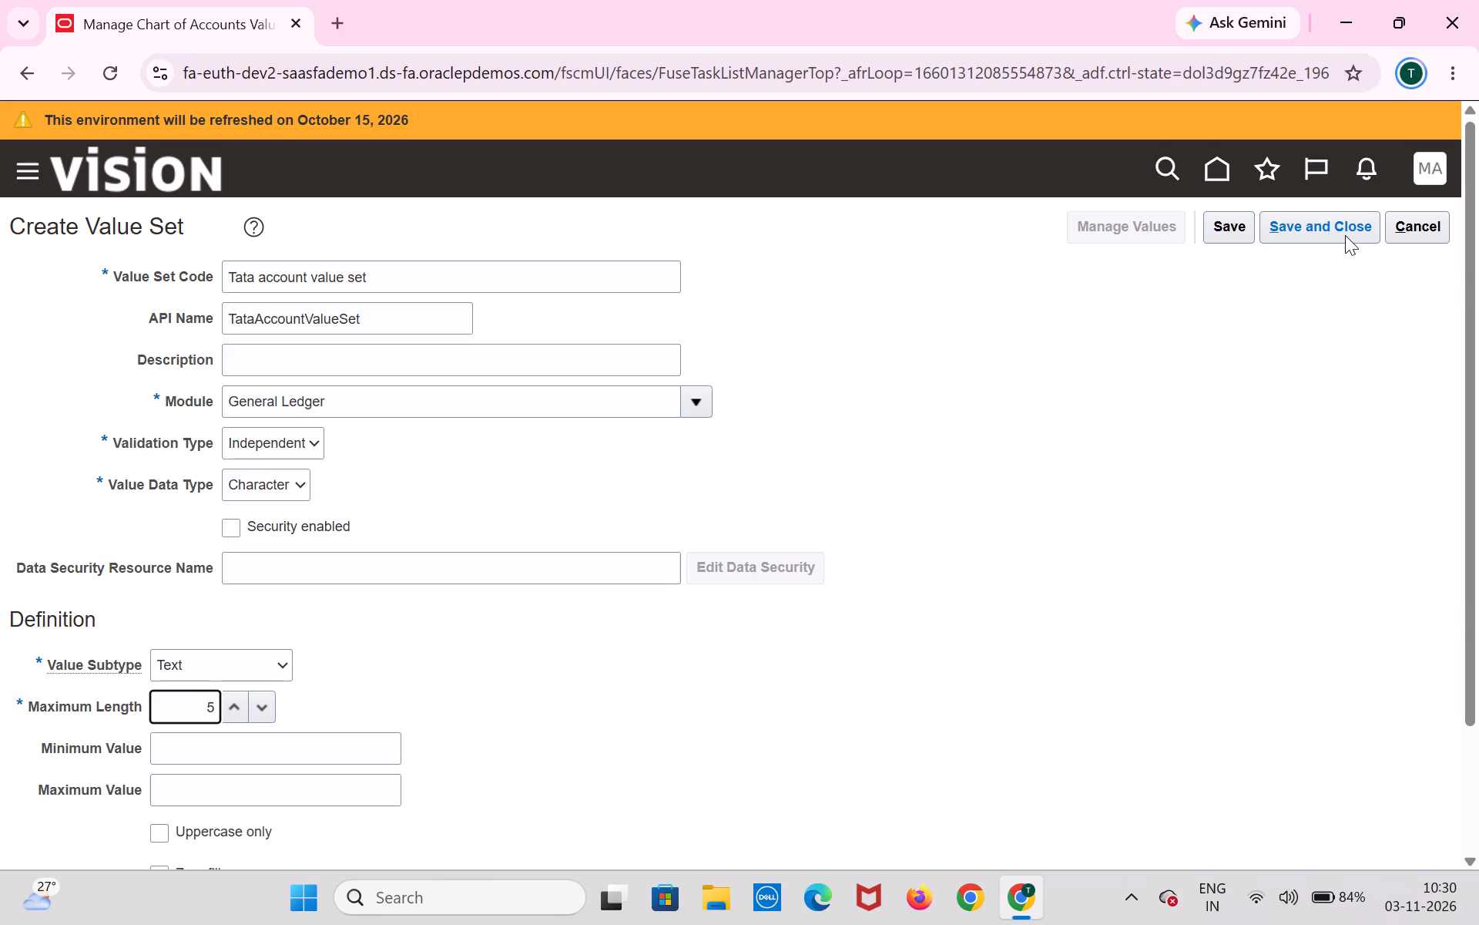
pyautogui.click(1345, 235)
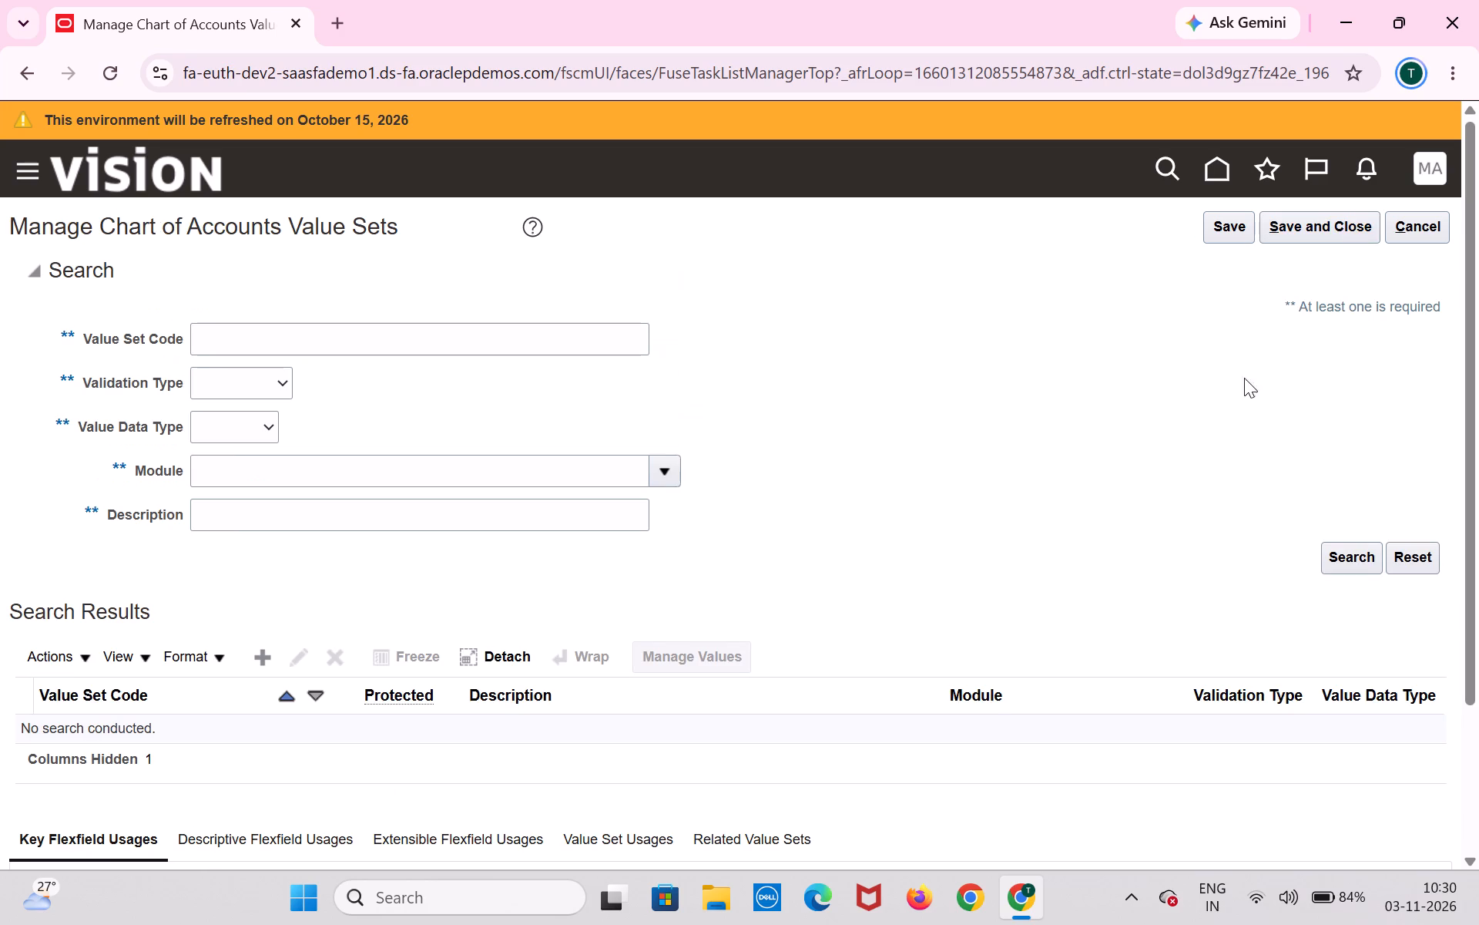
pyautogui.click(1322, 234)
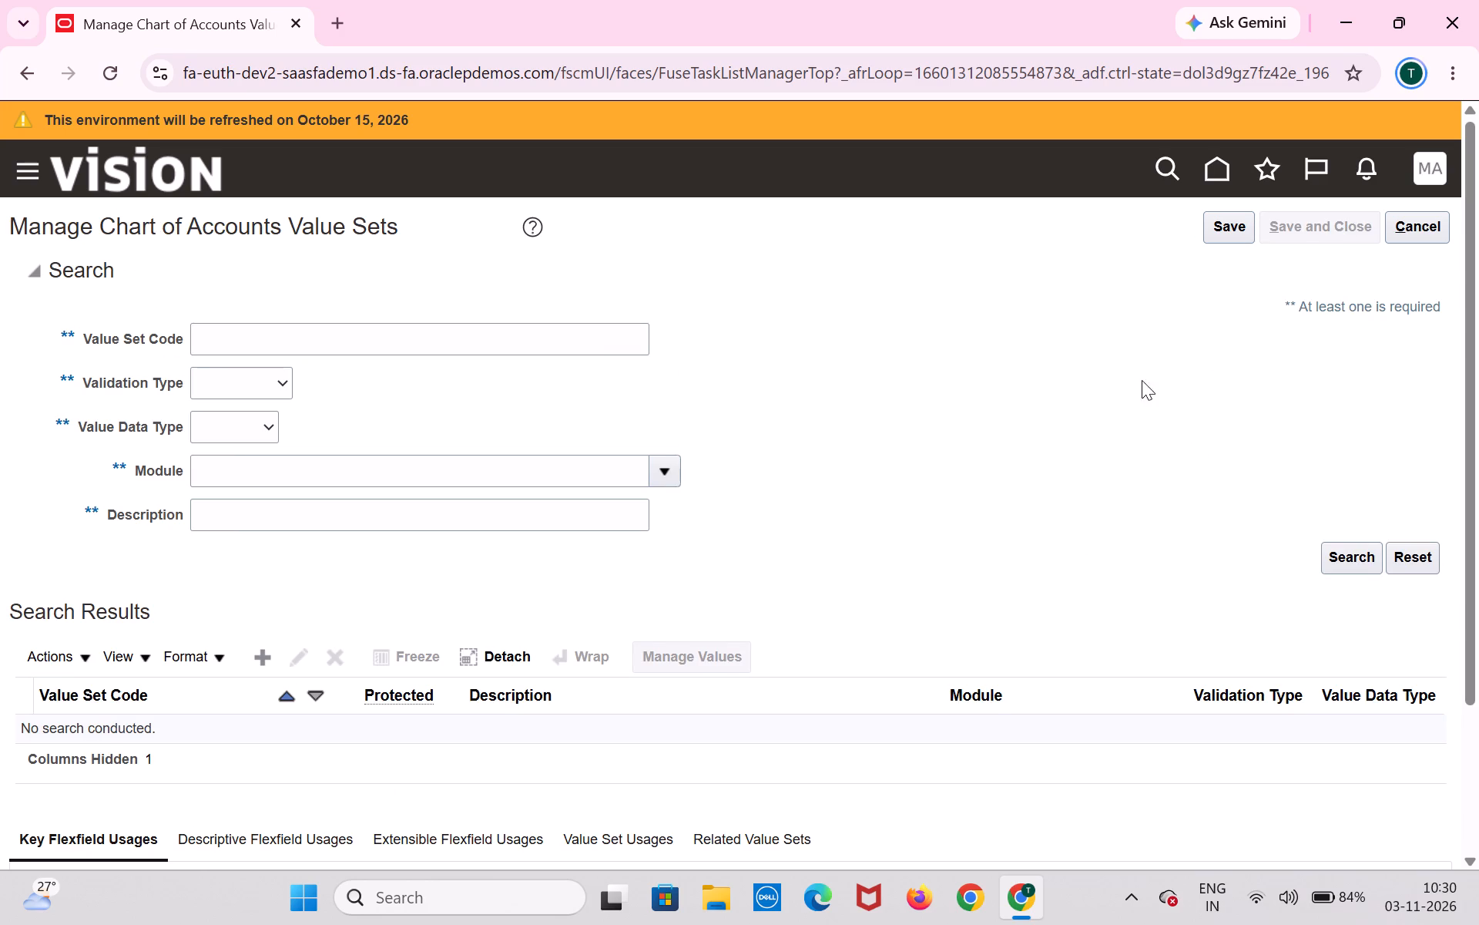
# Go to Manage Chart of Accounts Structures, search the key flexfields and open structure management for the GL# flexfield.
pyautogui.click(736, 538)
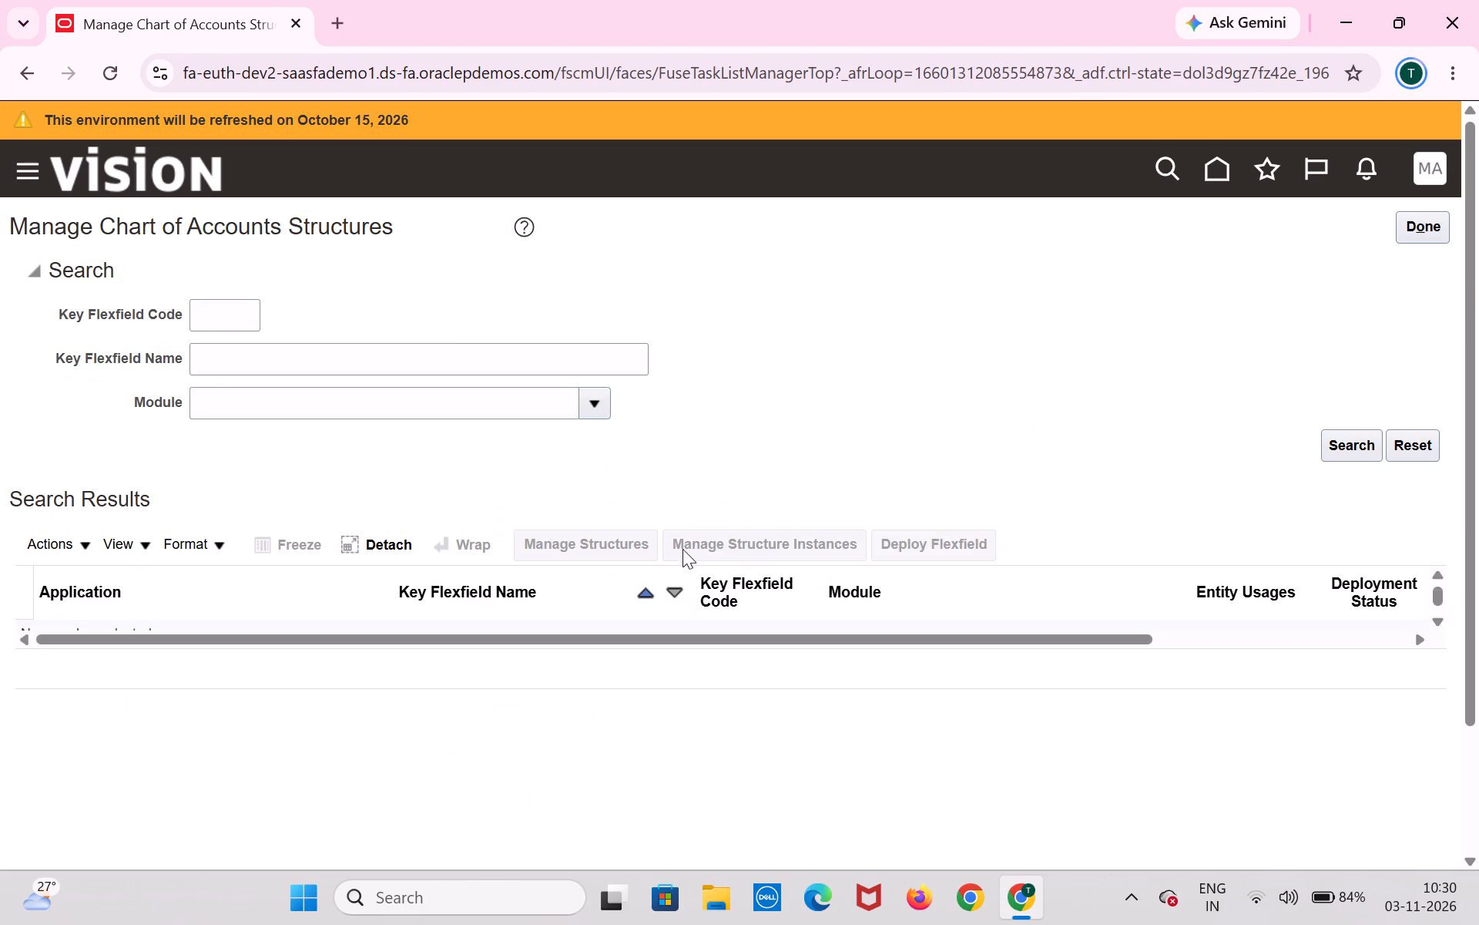
pyautogui.click(1344, 437)
pyautogui.click(588, 534)
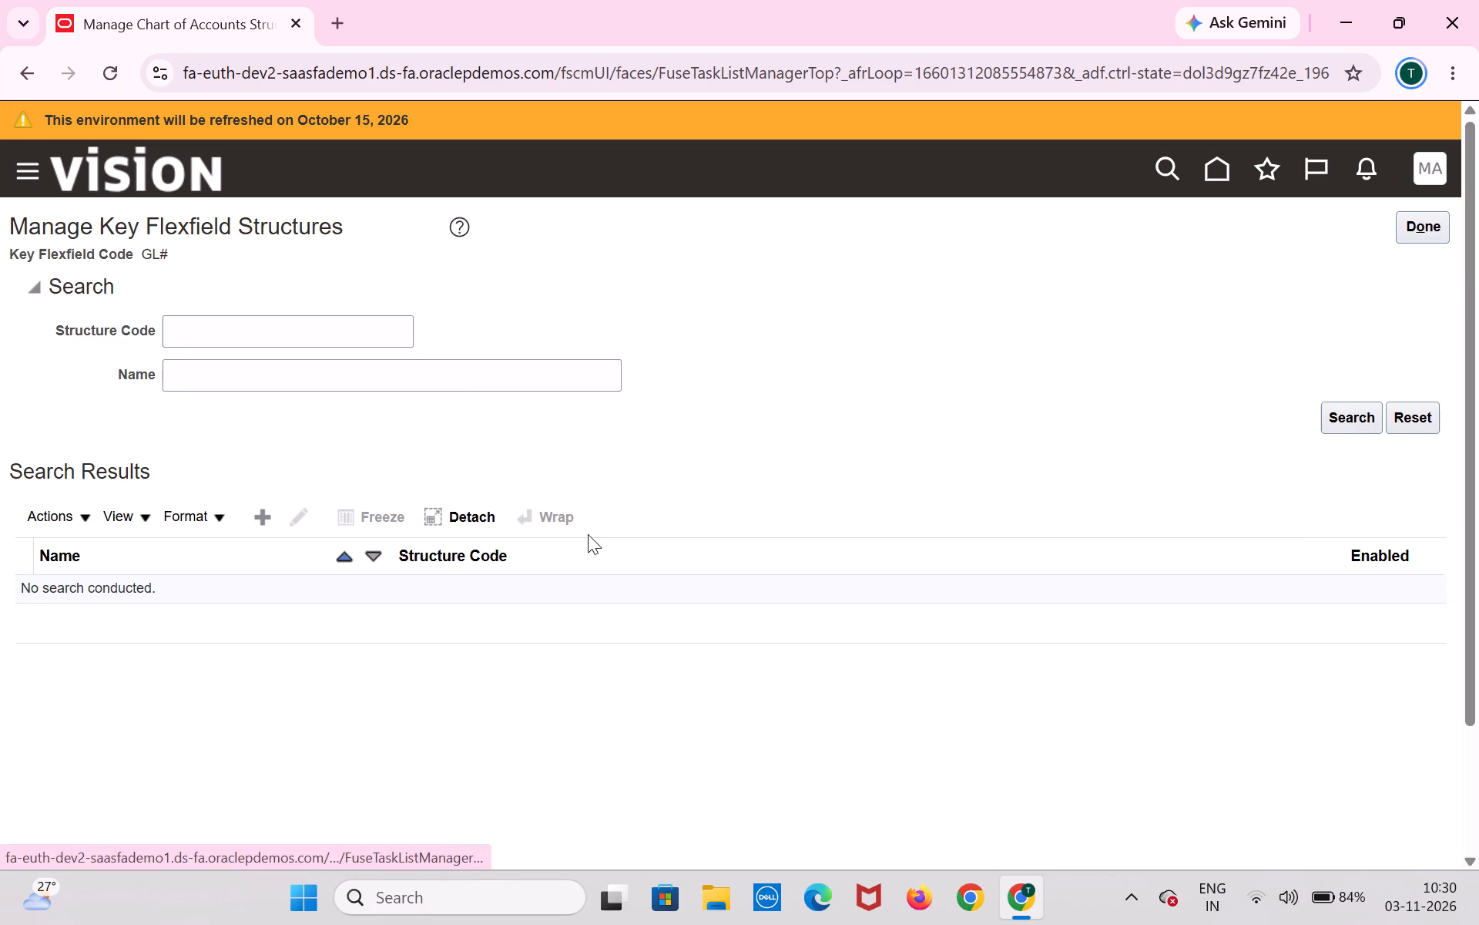
# Start creating a key flexfield structure with Tata_KFF as both its structure code and name.
pyautogui.click(273, 520)
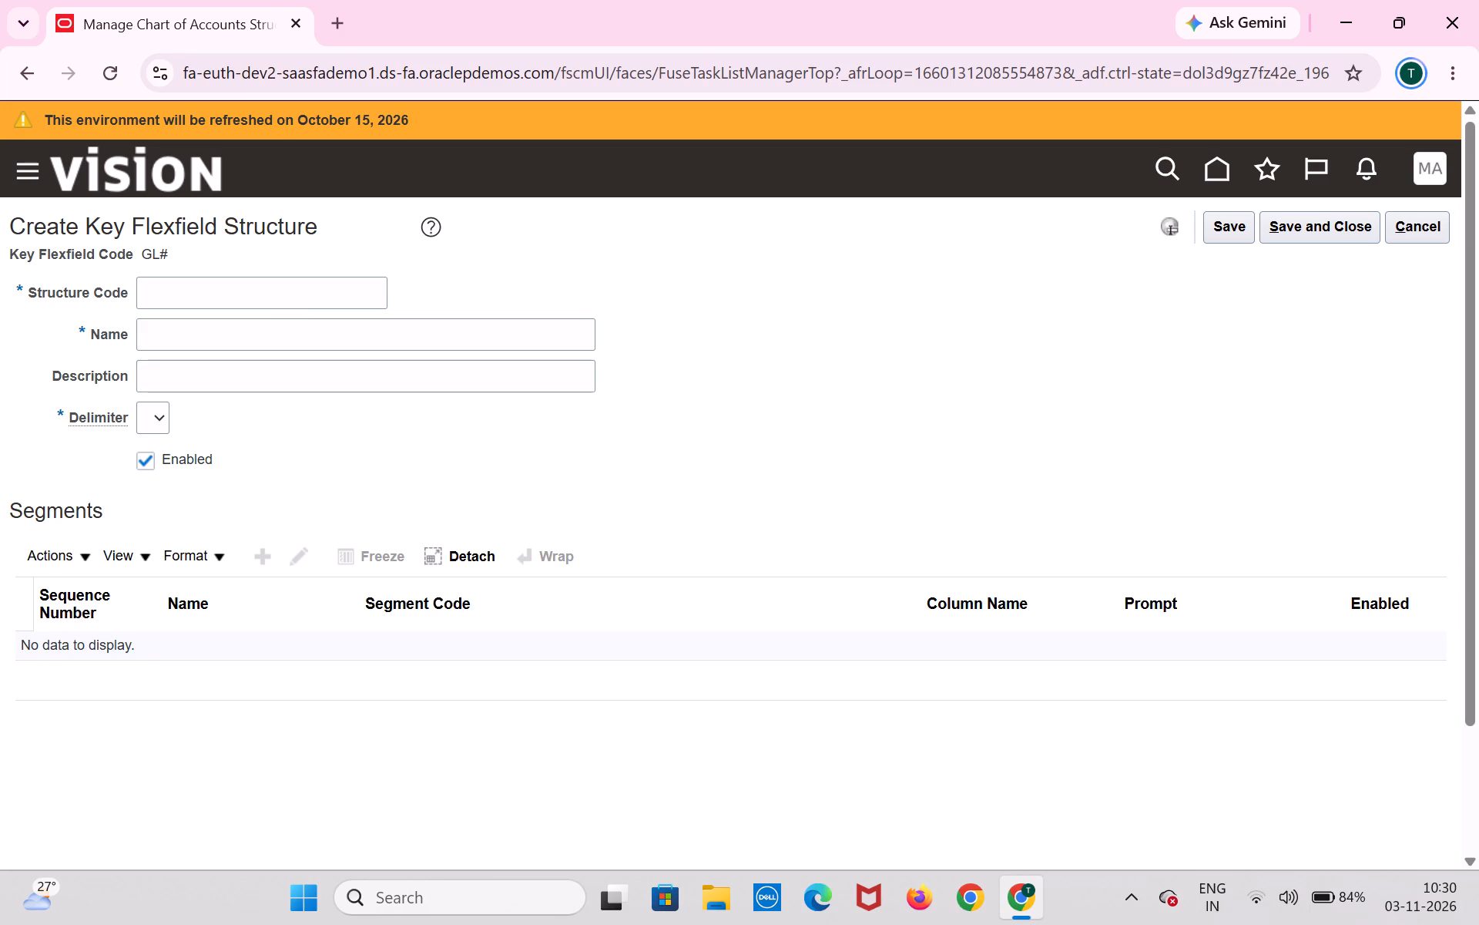
pyautogui.click(280, 296)
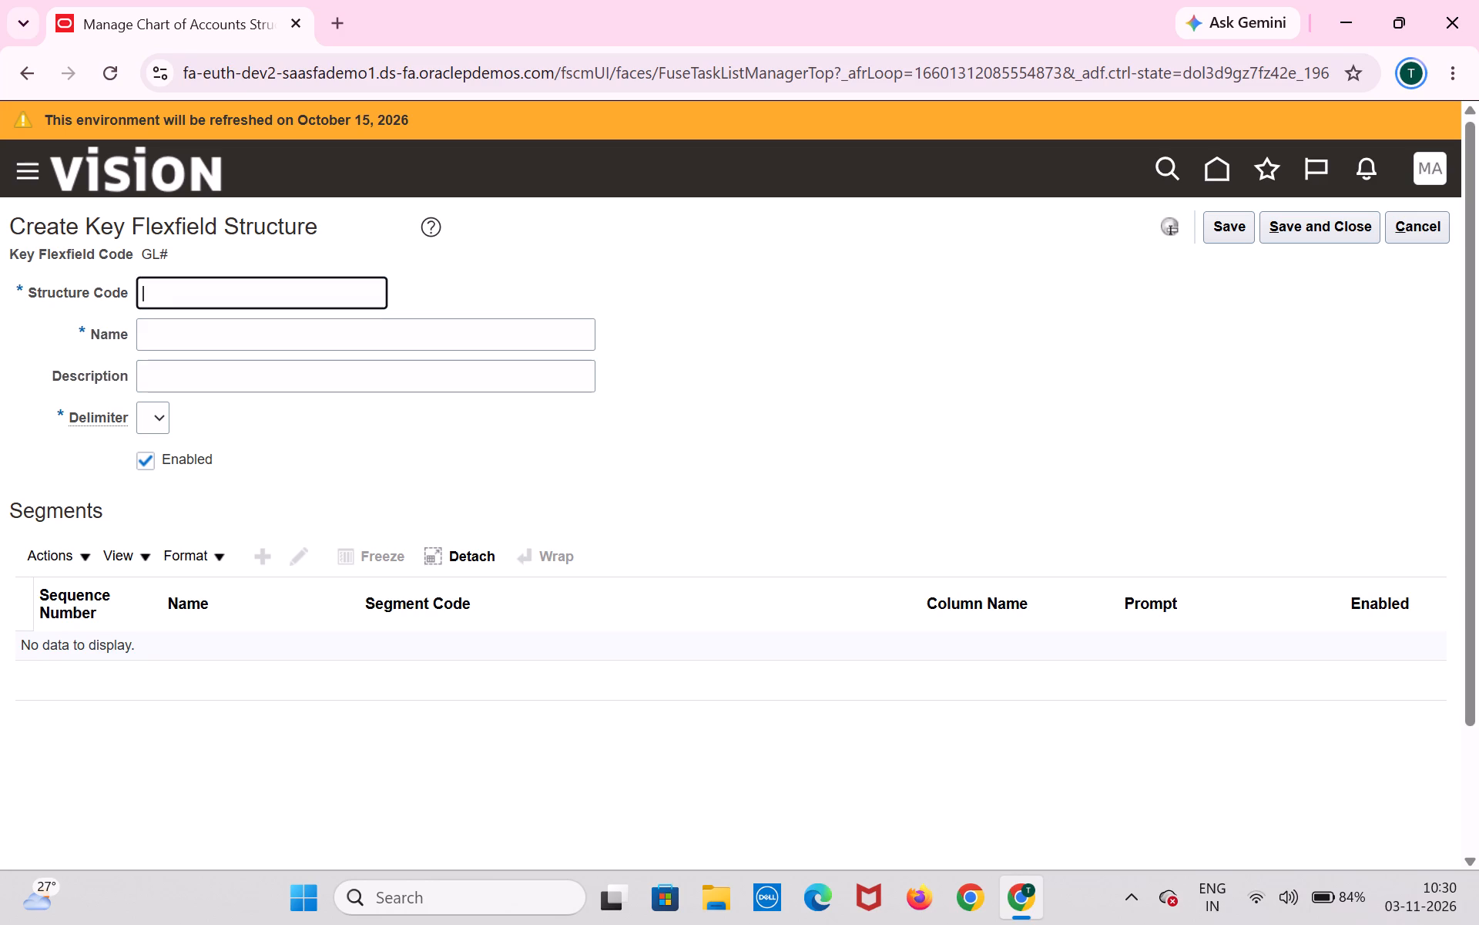
pyautogui.write('Tata')
pyautogui.hotkey('shift', '_')
pyautogui.write('KFF')
pyautogui.hotkey('ctrl', 'a')
pyautogui.hotkey('ctrl', 'c')
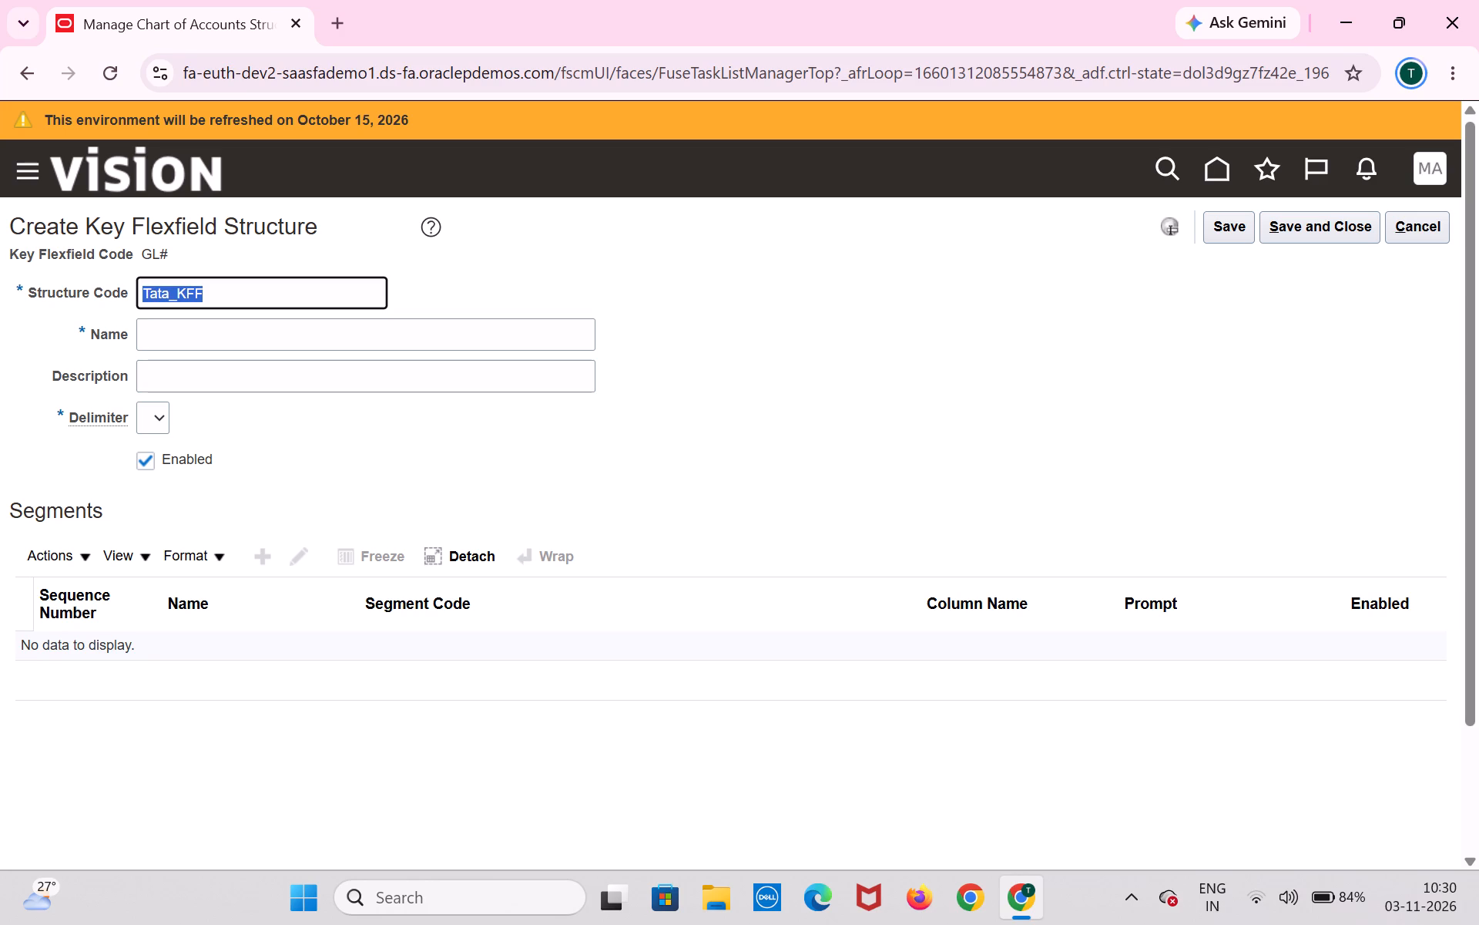
pyautogui.press('Tab')
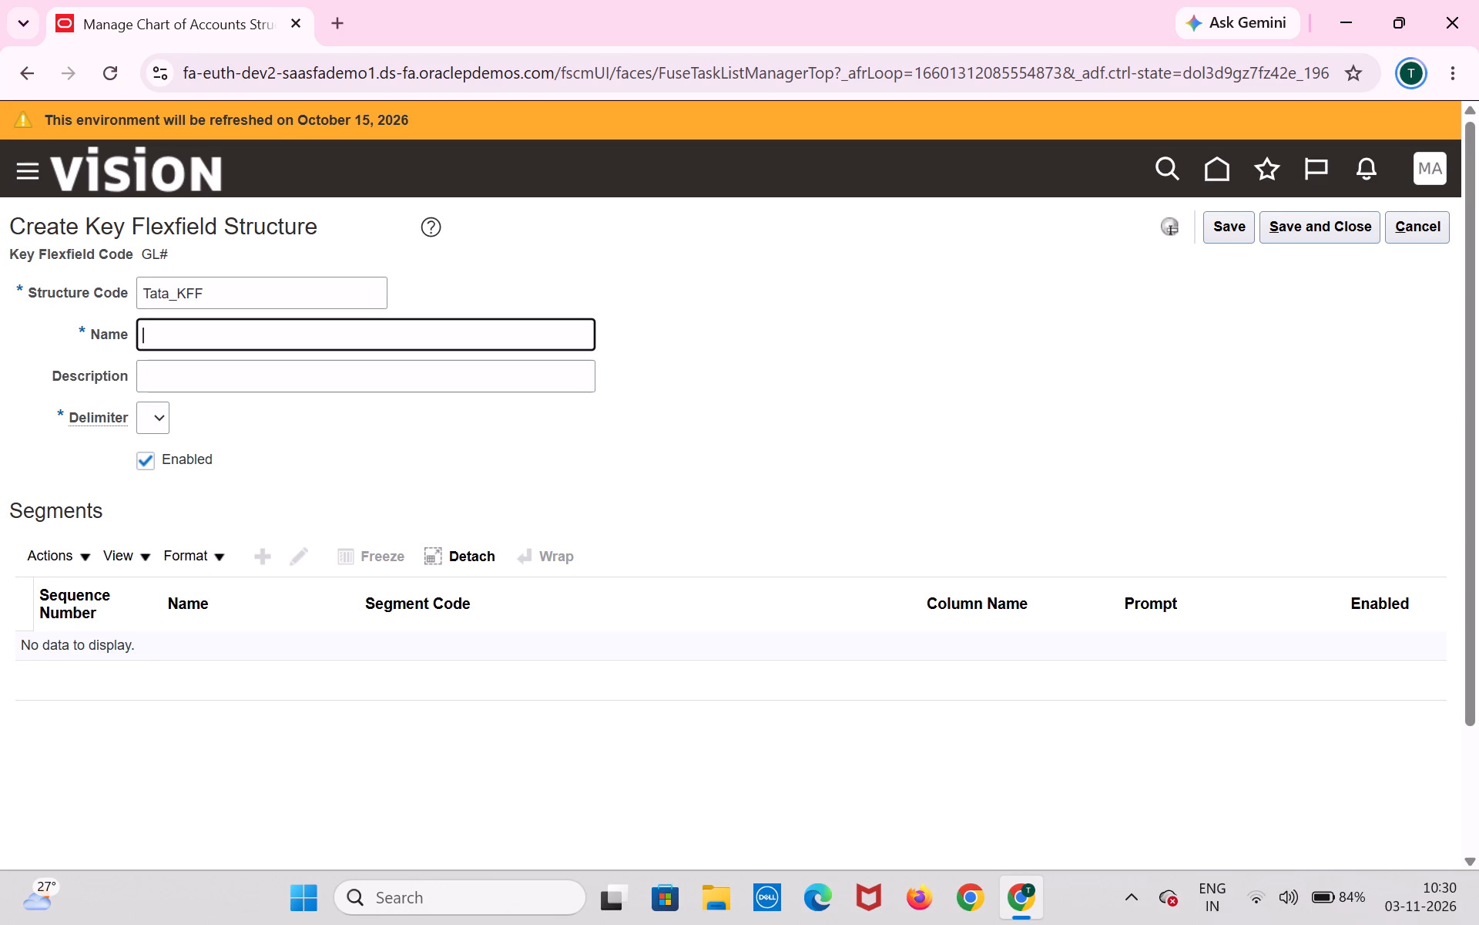
pyautogui.hotkey('ctrl', 'v')
pyautogui.press('Tab')
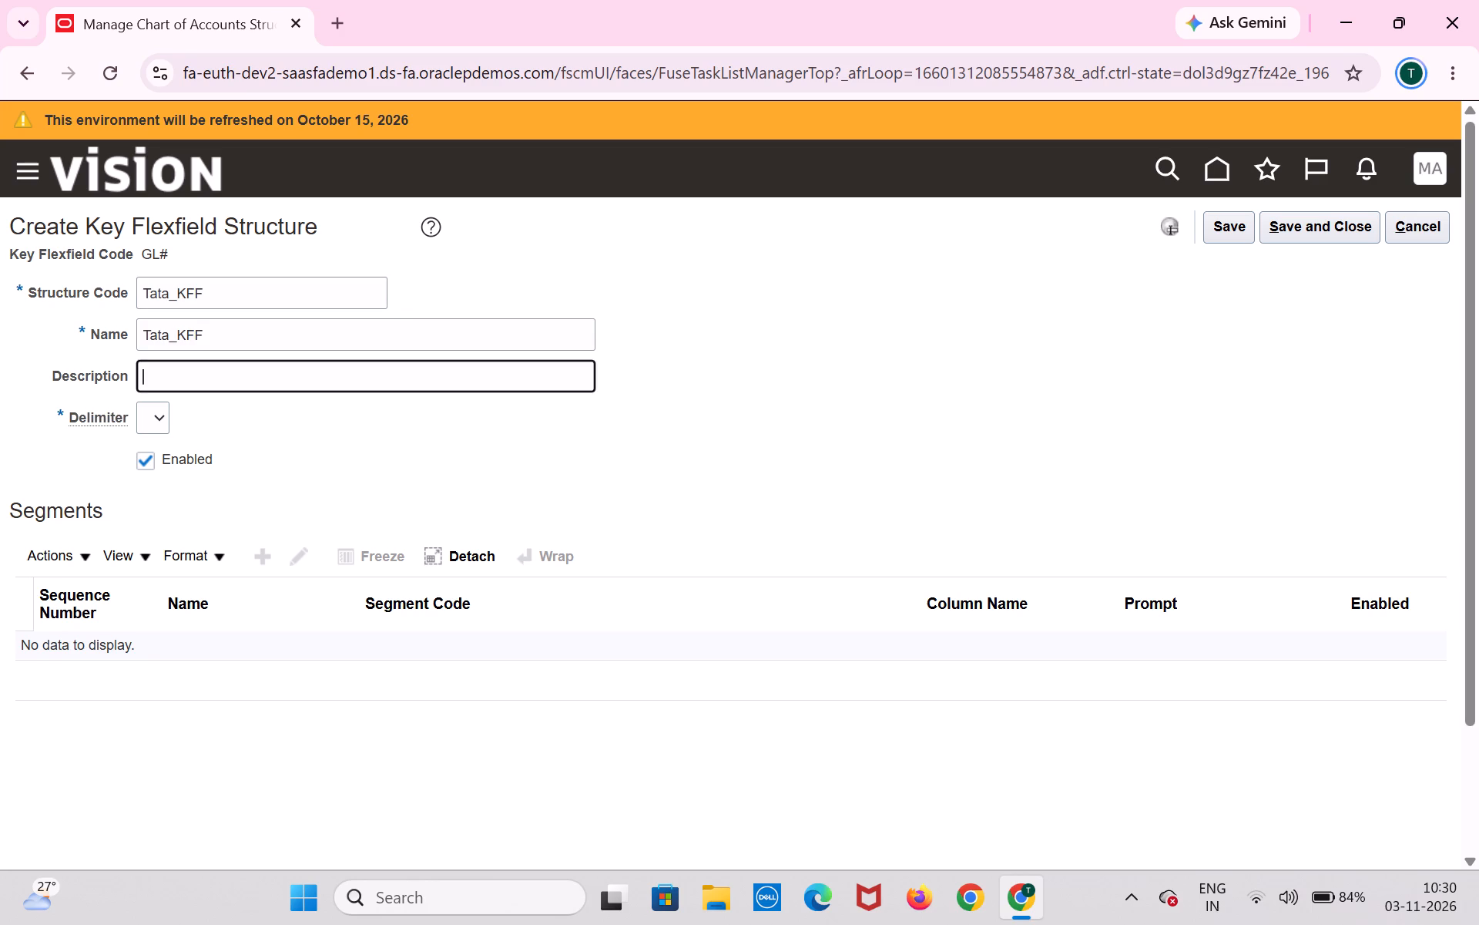
# Set the Tata_KFF structure's delimiter to a hyphen (-) and save the structure.
pyautogui.press('Tab')
pyautogui.press('Down')
pyautogui.press('Down')
pyautogui.press('Down')
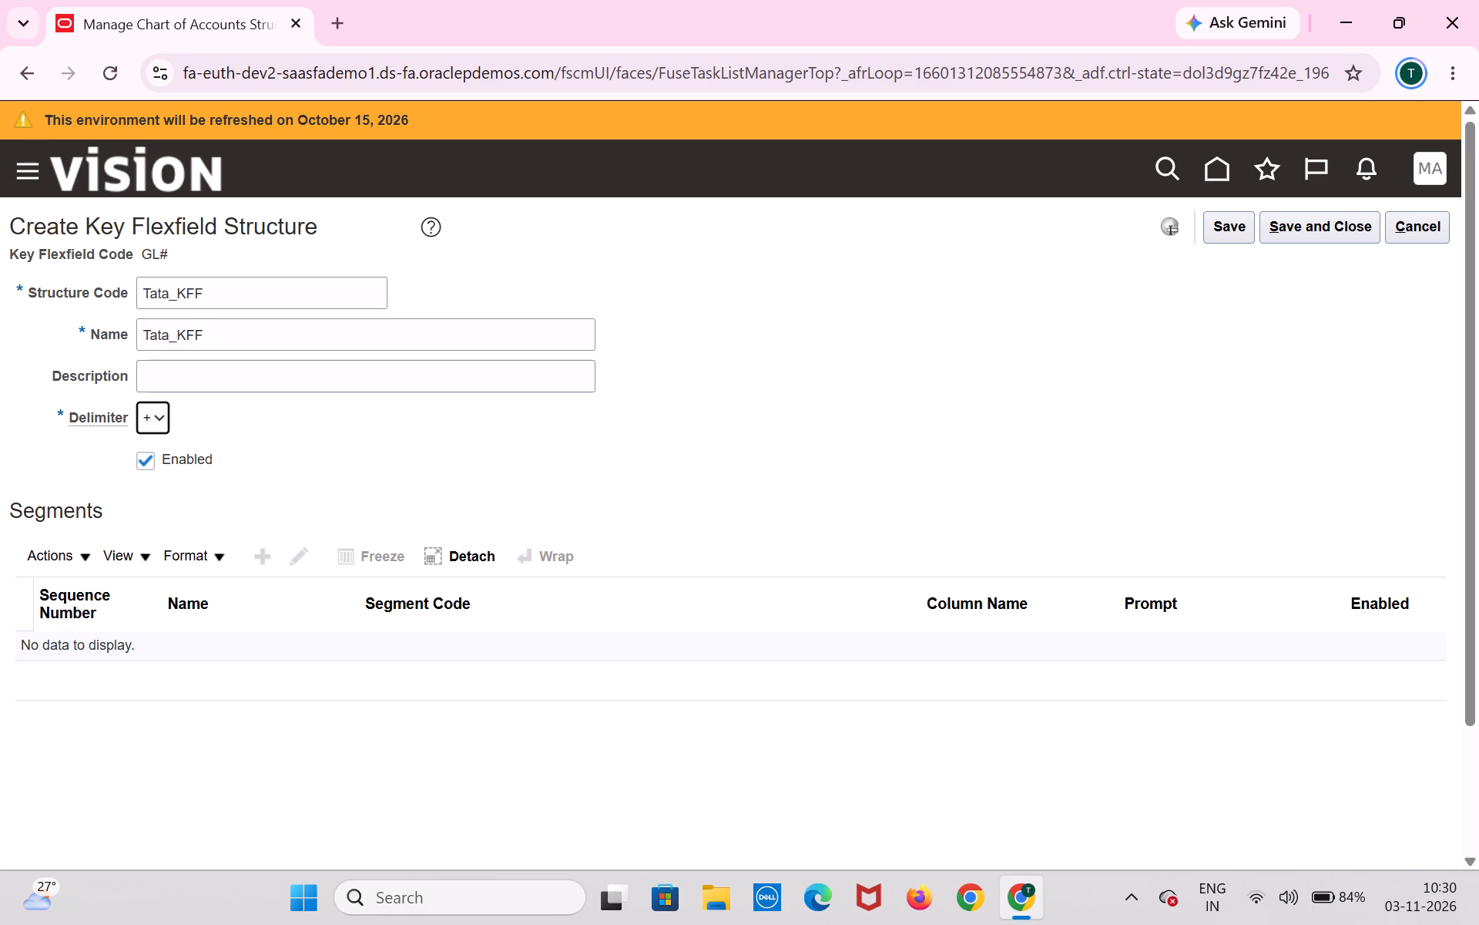
pyautogui.press('Down')
pyautogui.click(1219, 231)
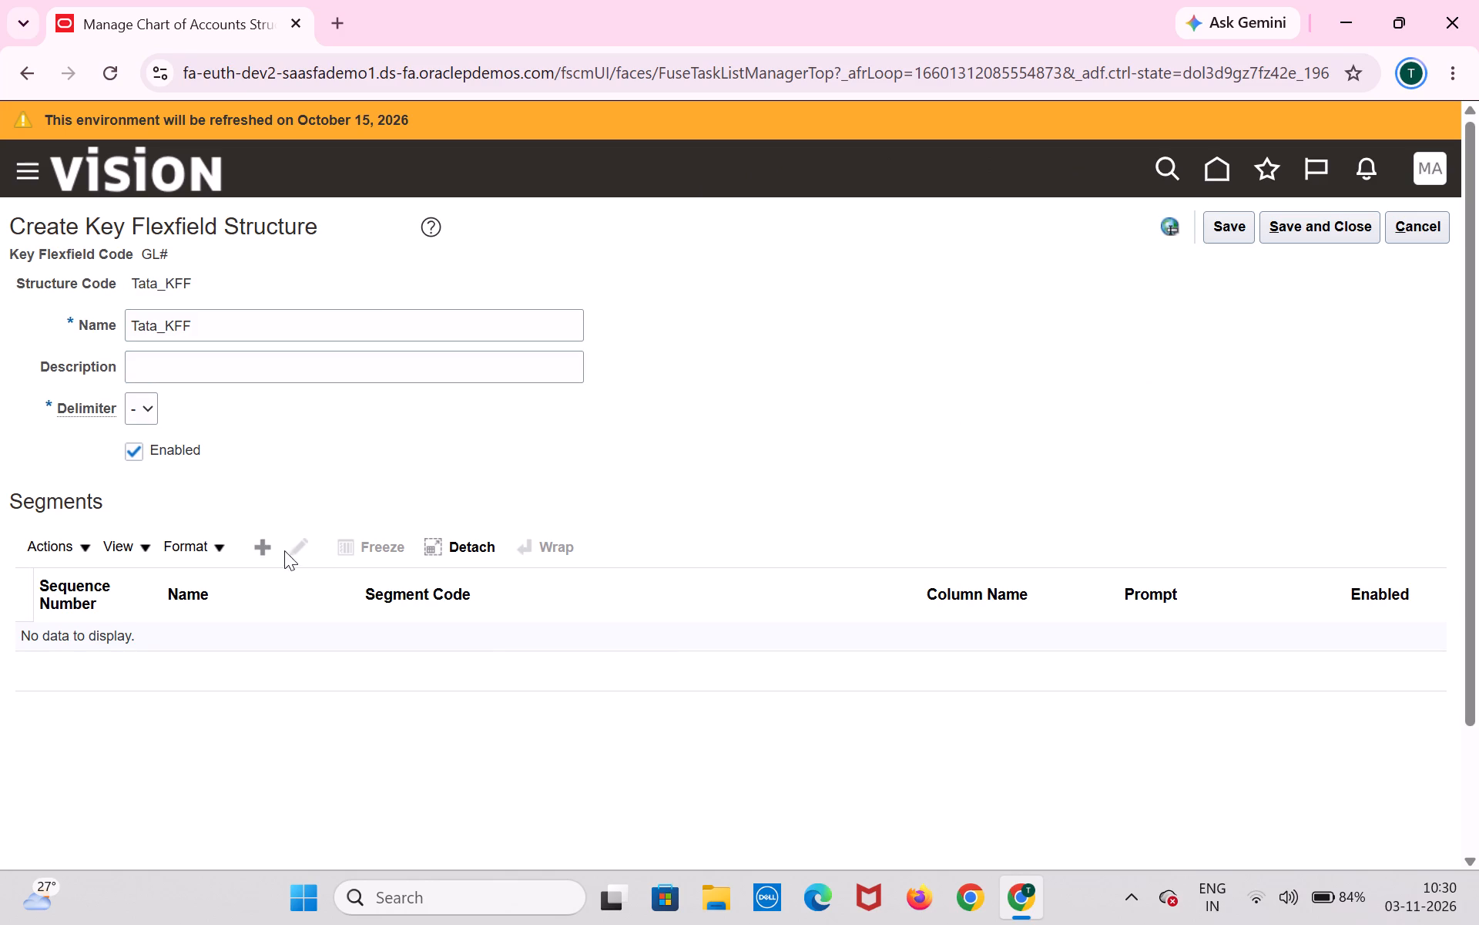
# Start creating a segment in the Tata_KFF structure with company as its segment code, API name and name.
pyautogui.click(263, 545)
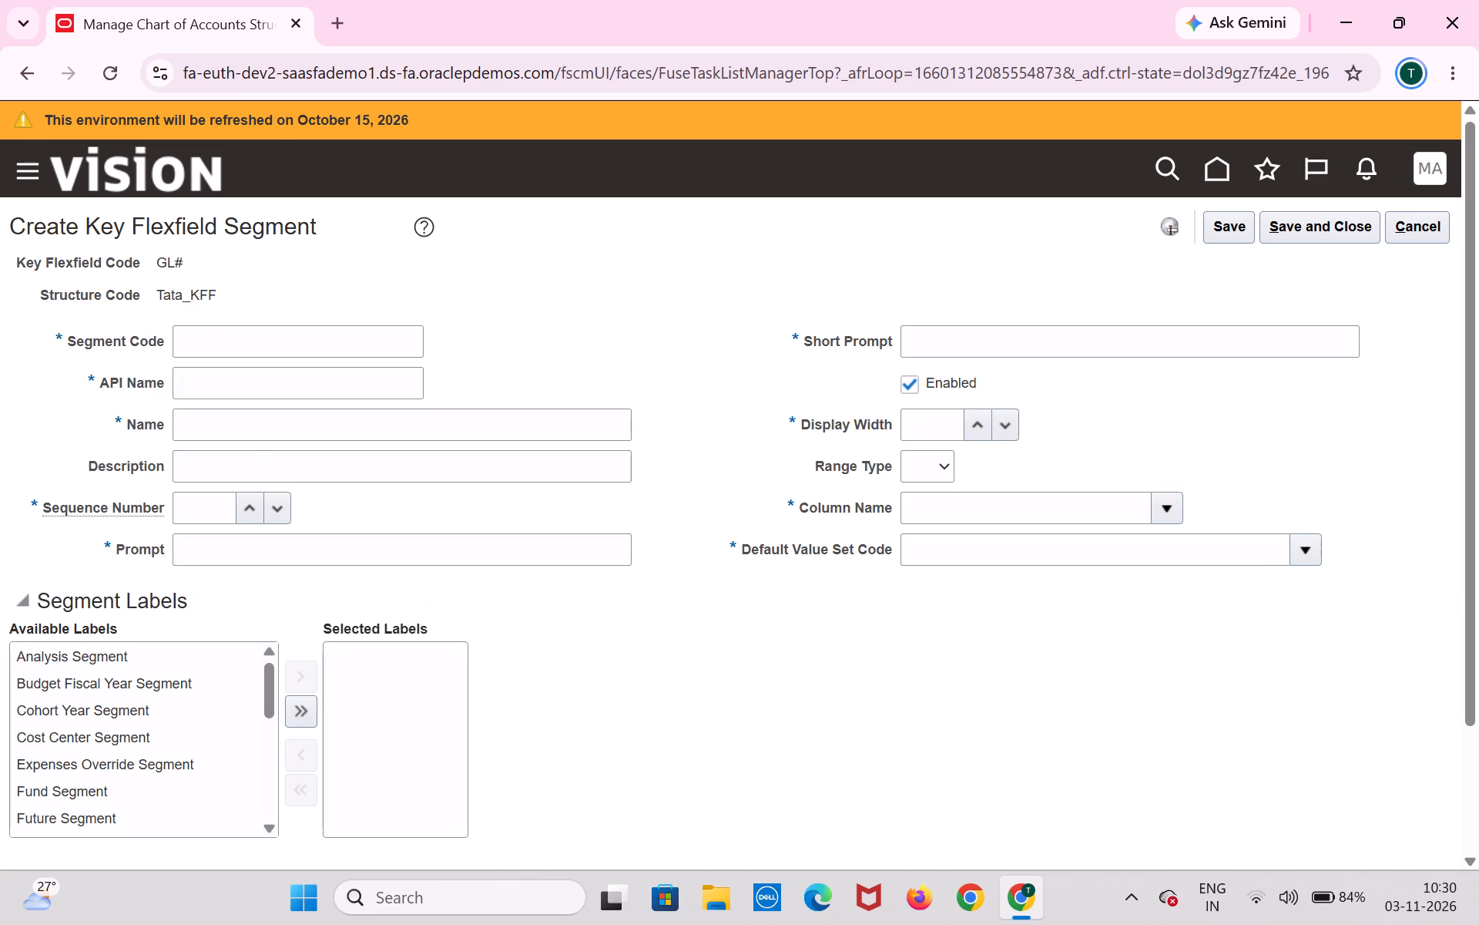
pyautogui.click(260, 353)
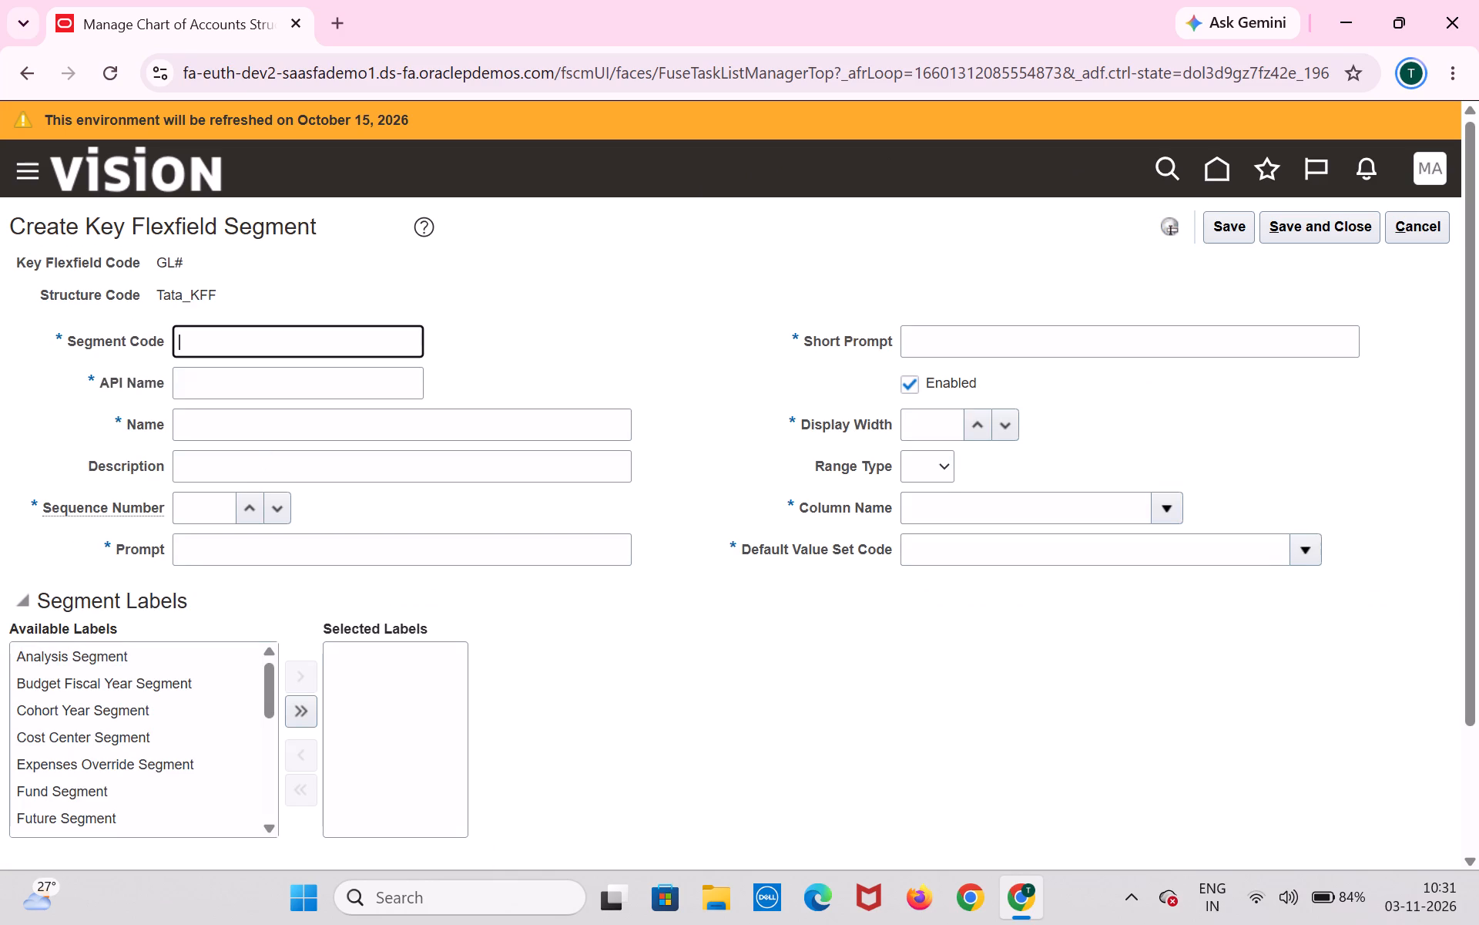
pyautogui.write('companh')
pyautogui.press('BackSpace')
pyautogui.press('y')
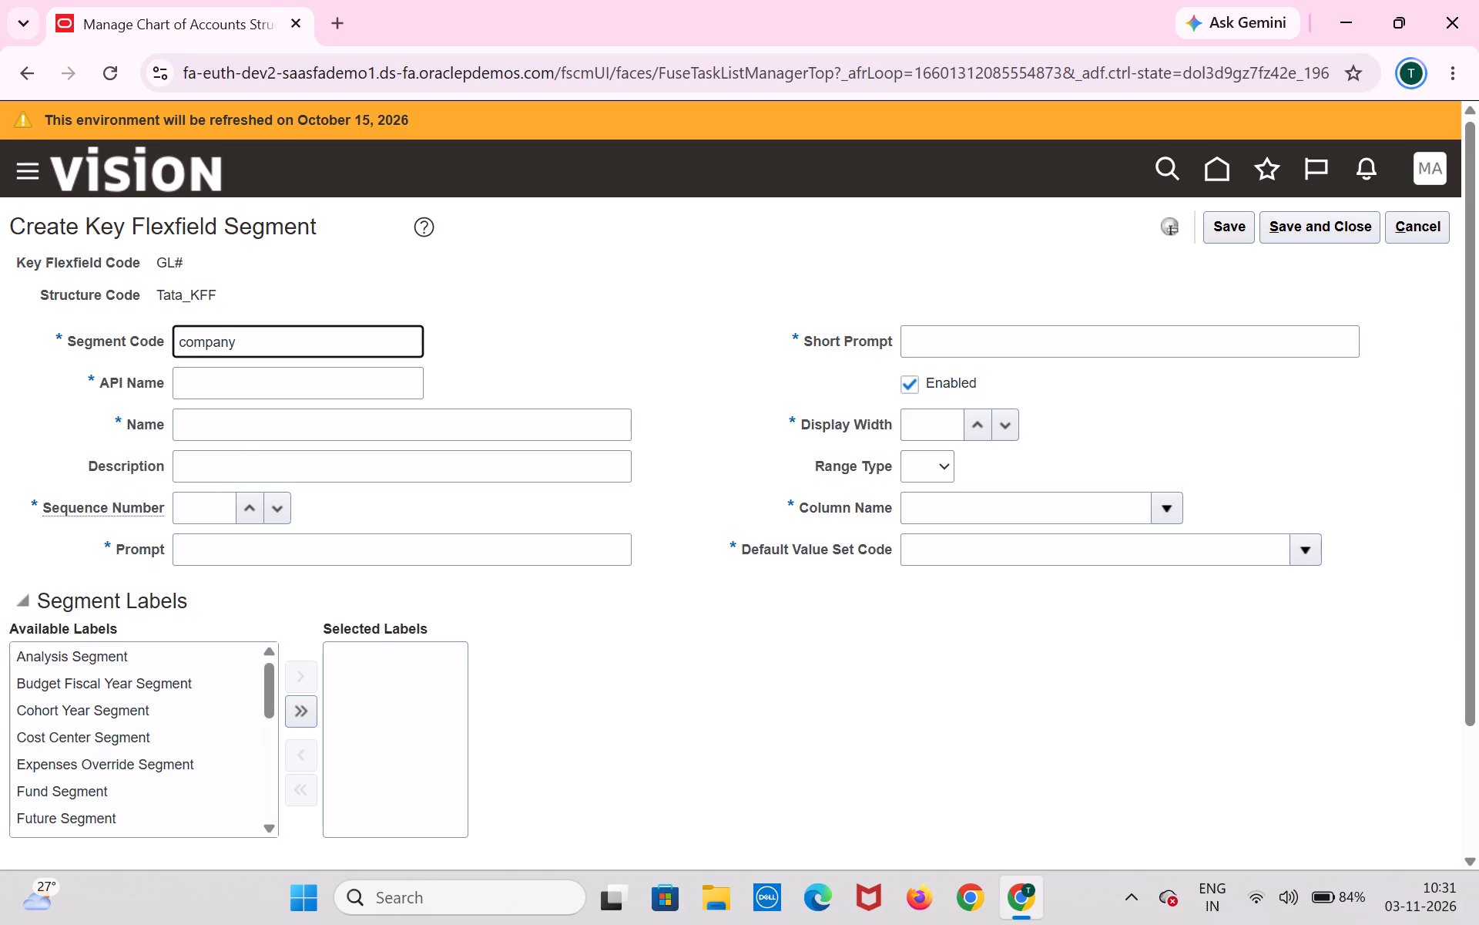
pyautogui.hotkey('ctrl', 'a')
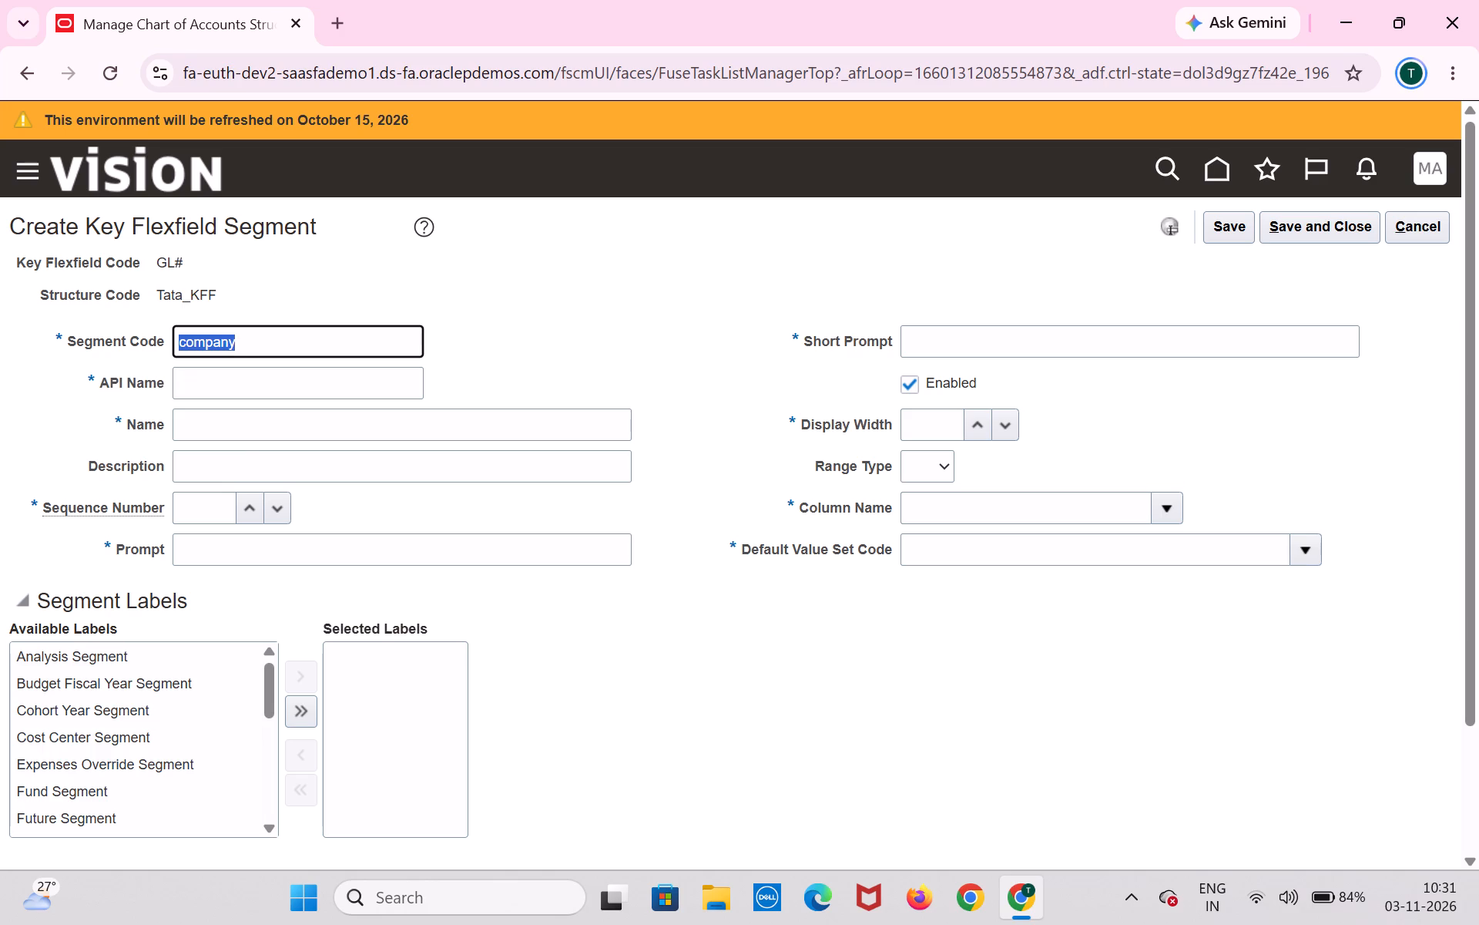
pyautogui.hotkey('ctrl', 'c')
pyautogui.press('Tab')
pyautogui.press('Tab')
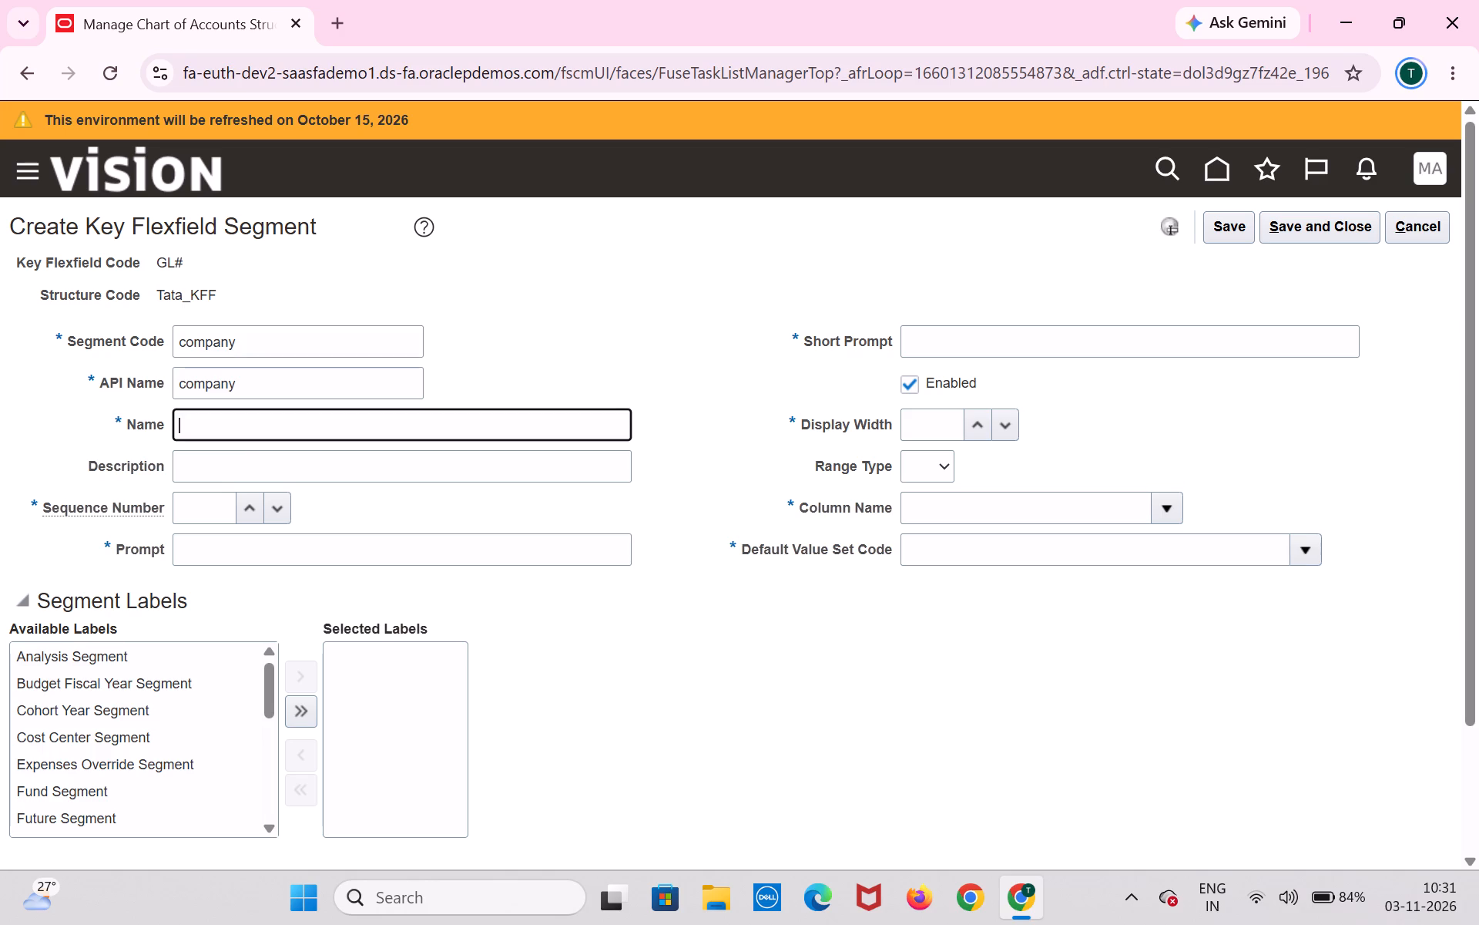
pyautogui.hotkey('ctrl', 'v')
pyautogui.press('Tab')
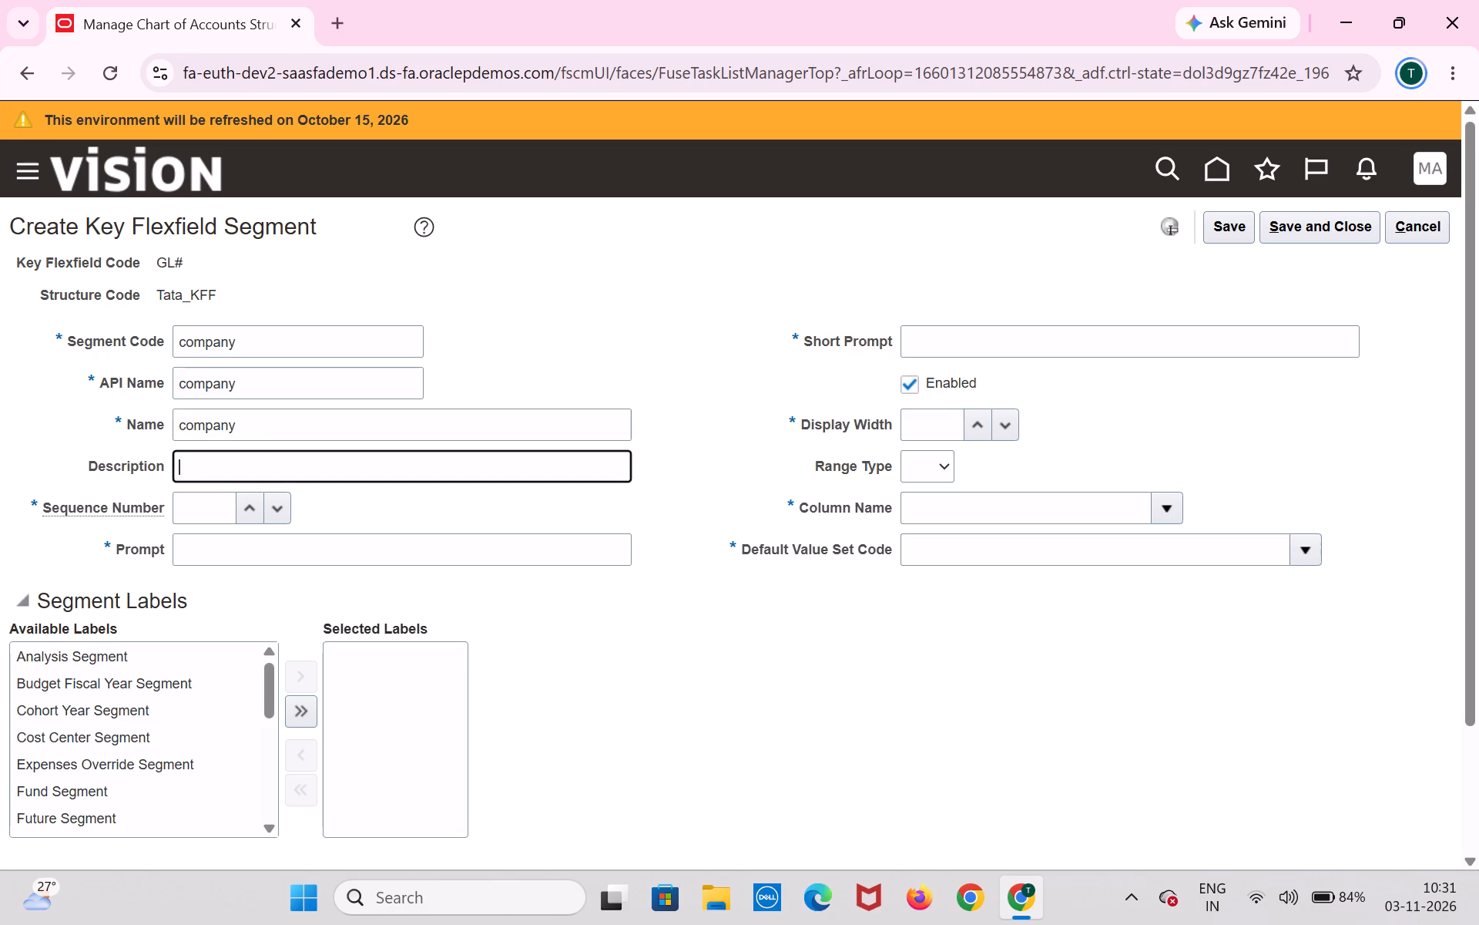
# Give the company segment sequence number 1 and use company for both its prompt and short prompt.
pyautogui.press('Tab')
pyautogui.press('1')
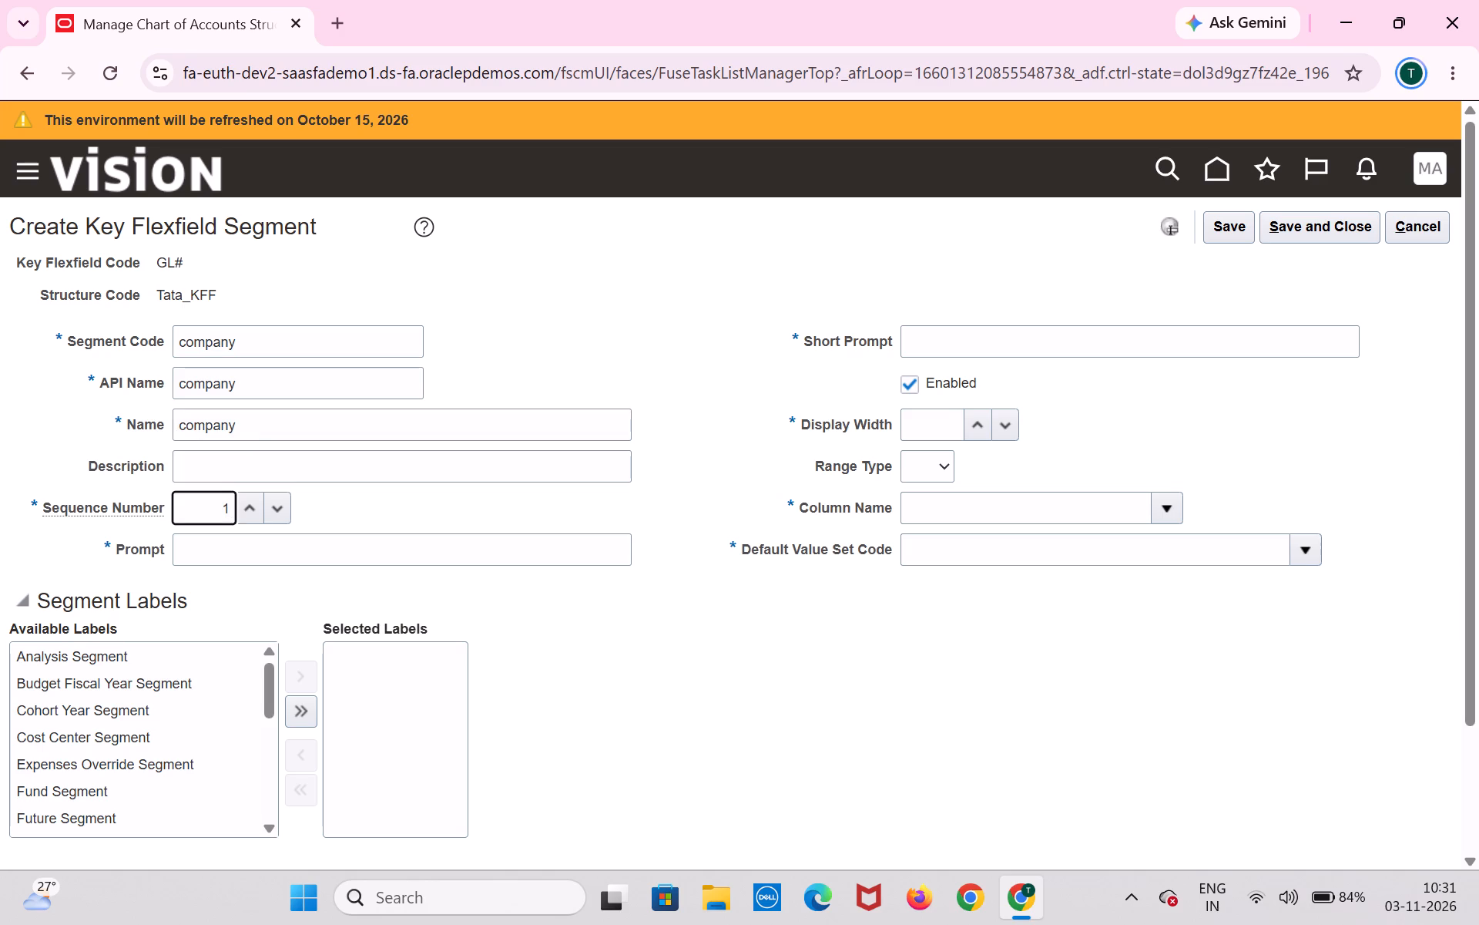
pyautogui.press('Tab')
pyautogui.hotkey('ctrl', 'v')
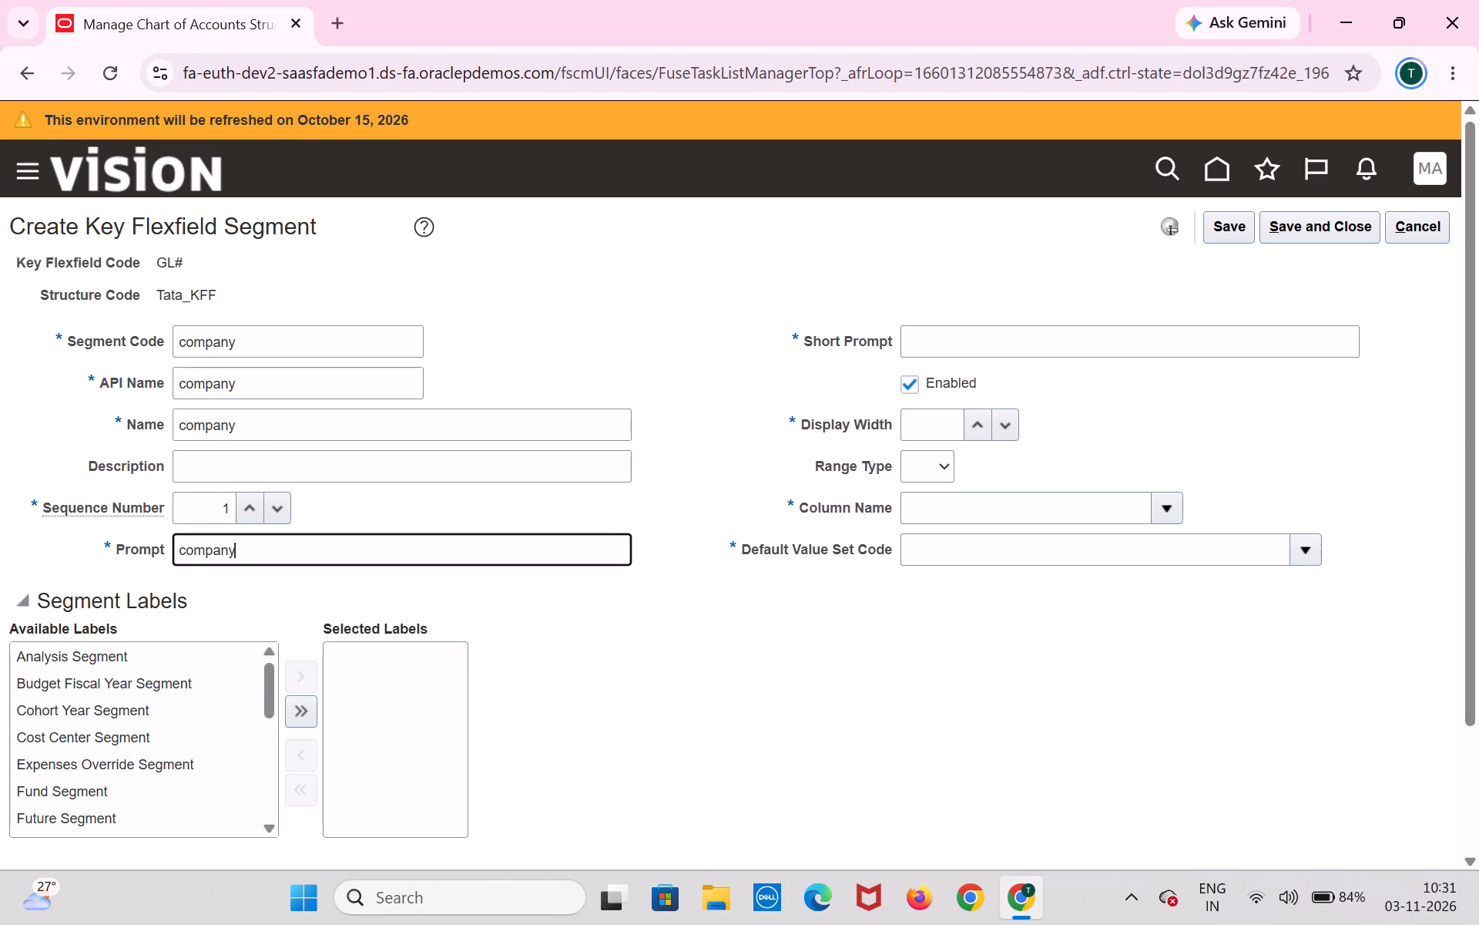
pyautogui.press('Tab')
pyautogui.hotkey('ctrl', 'v')
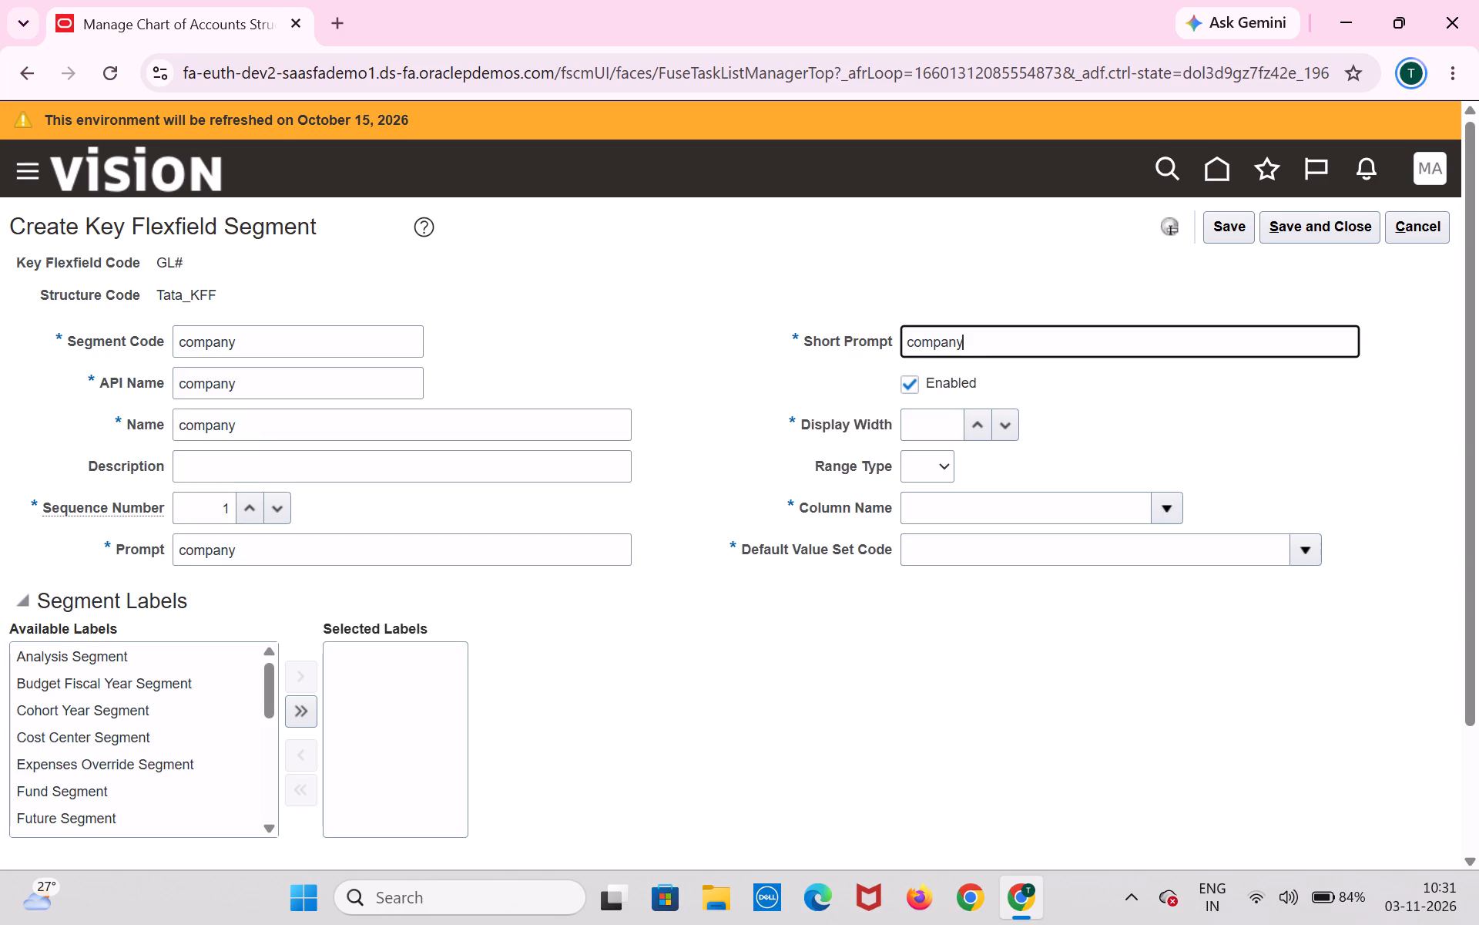
# Set the company segment's display width to 5 and its column name to SEGMENT1.
pyautogui.press('Tab')
pyautogui.press('Tab')
pyautogui.press('5')
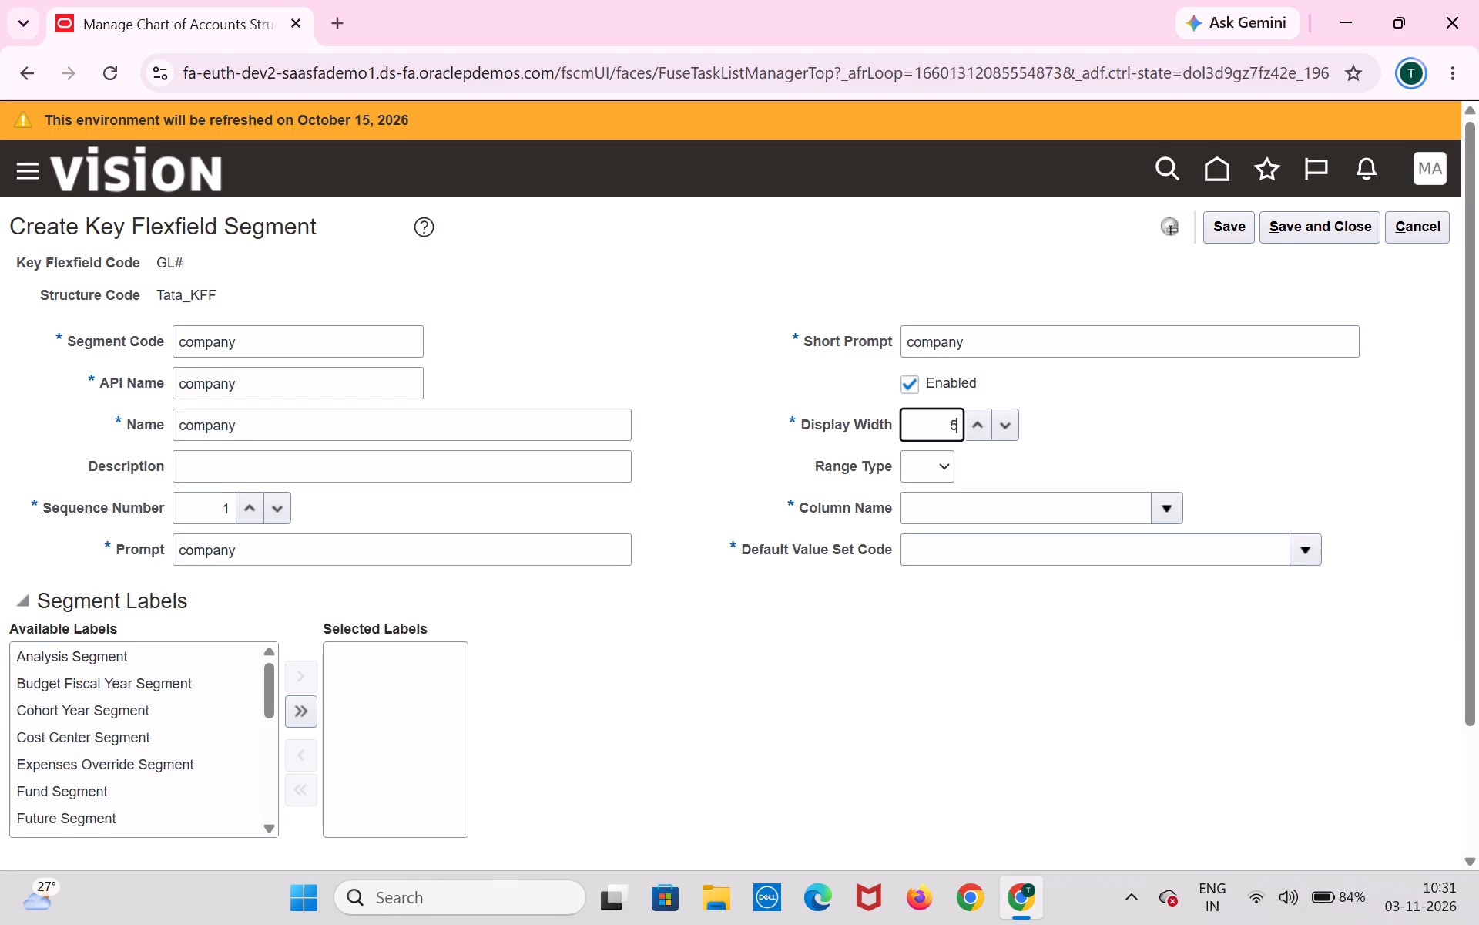
pyautogui.press('Tab')
pyautogui.press('Tab')
pyautogui.press('Down')
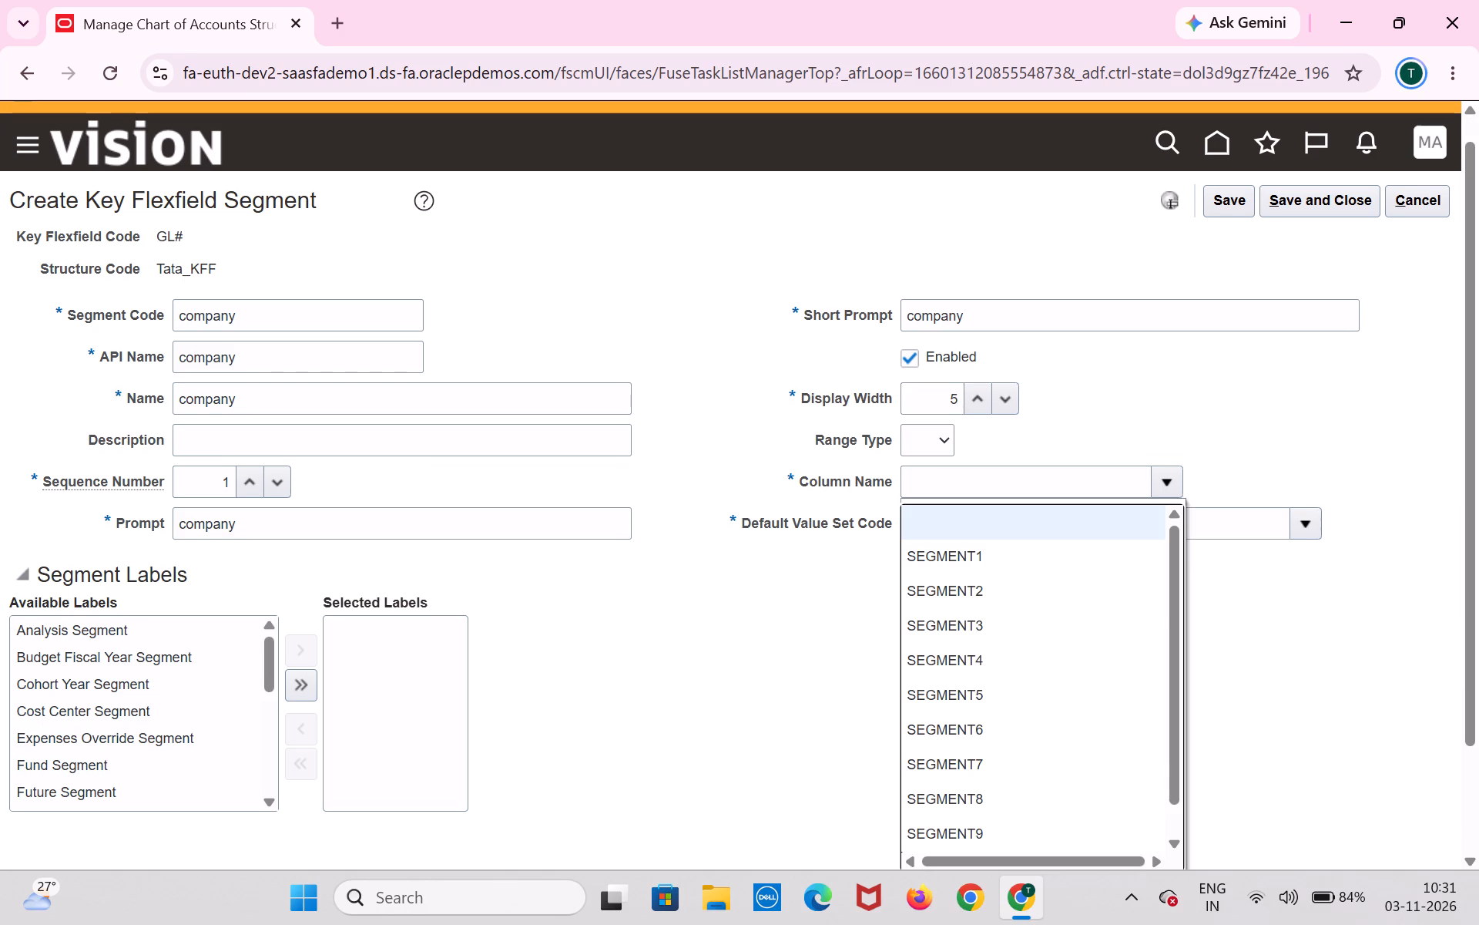
pyautogui.click(1048, 562)
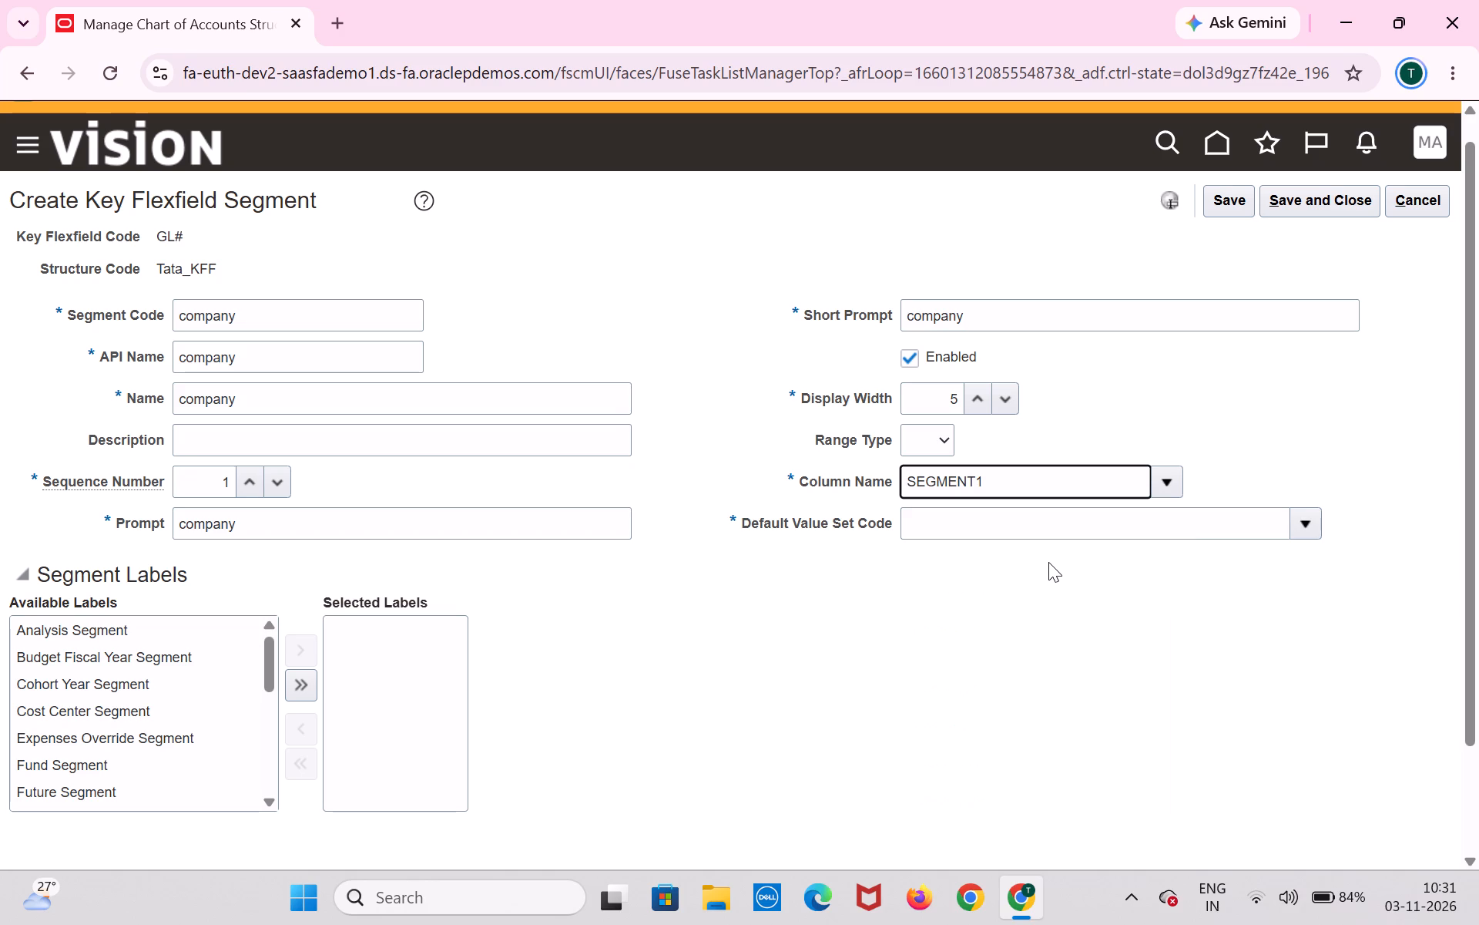
# Search the value sets for Tata and assign Tata company value set as the company segment's default value set.
pyautogui.press('Tab')
pyautogui.press('Down')
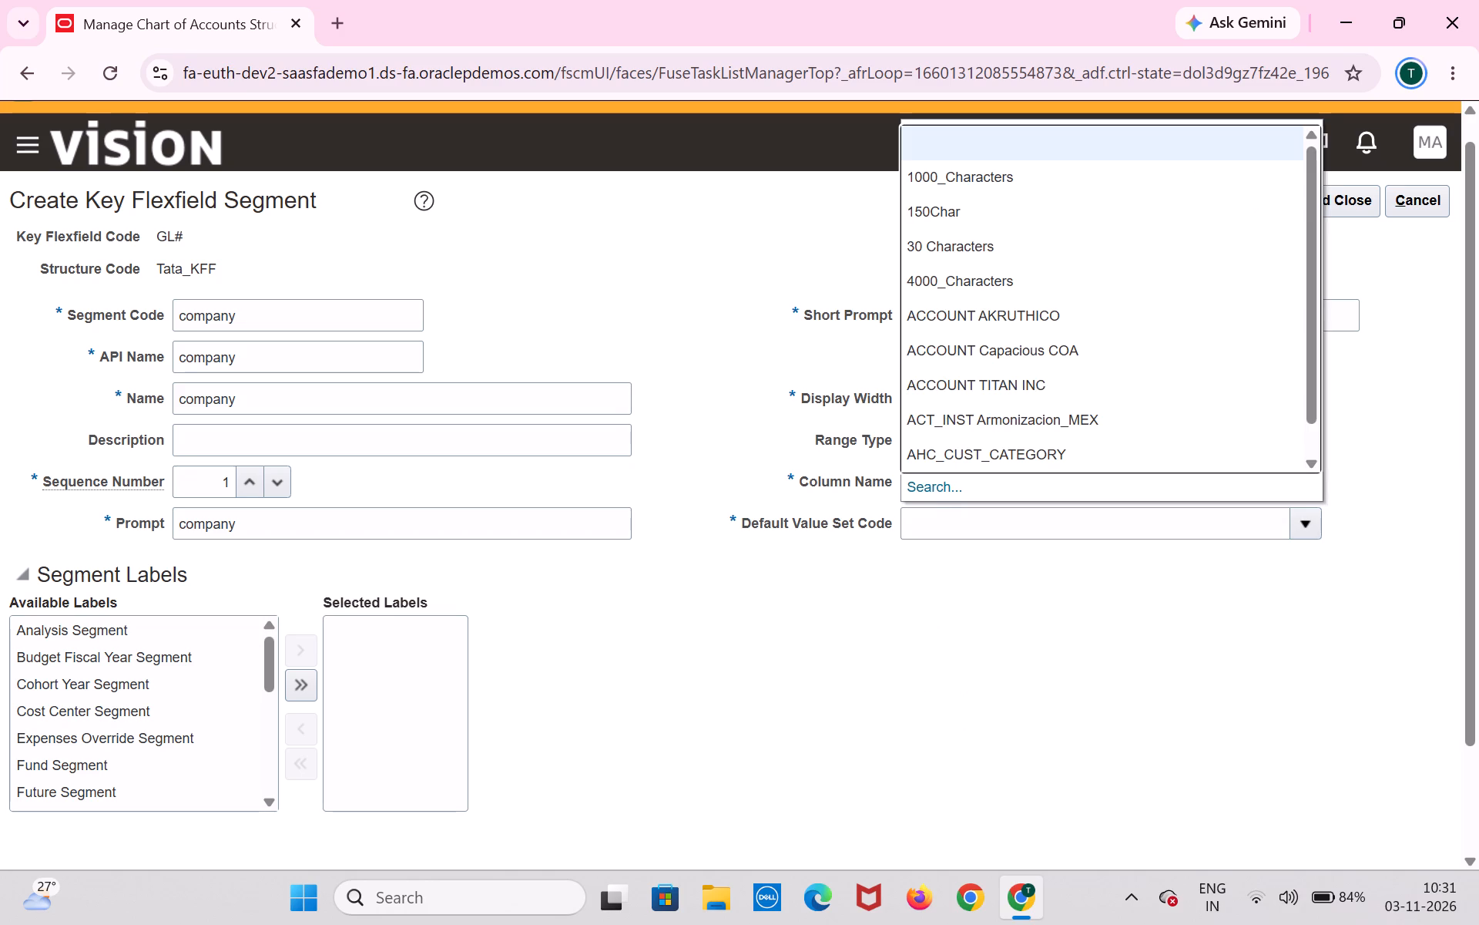
pyautogui.click(937, 488)
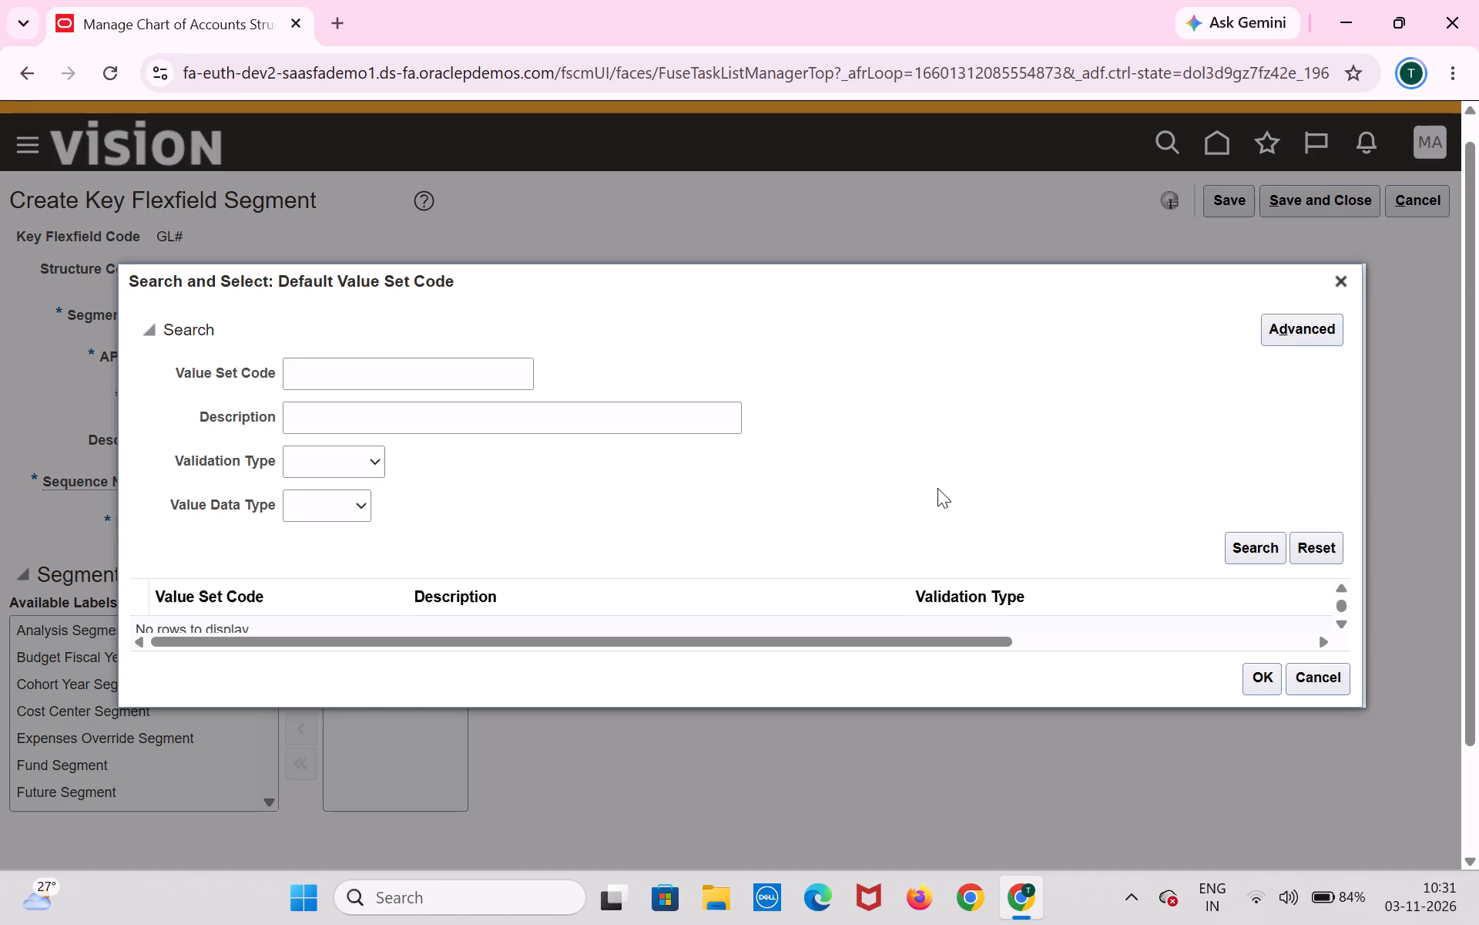
pyautogui.click(498, 362)
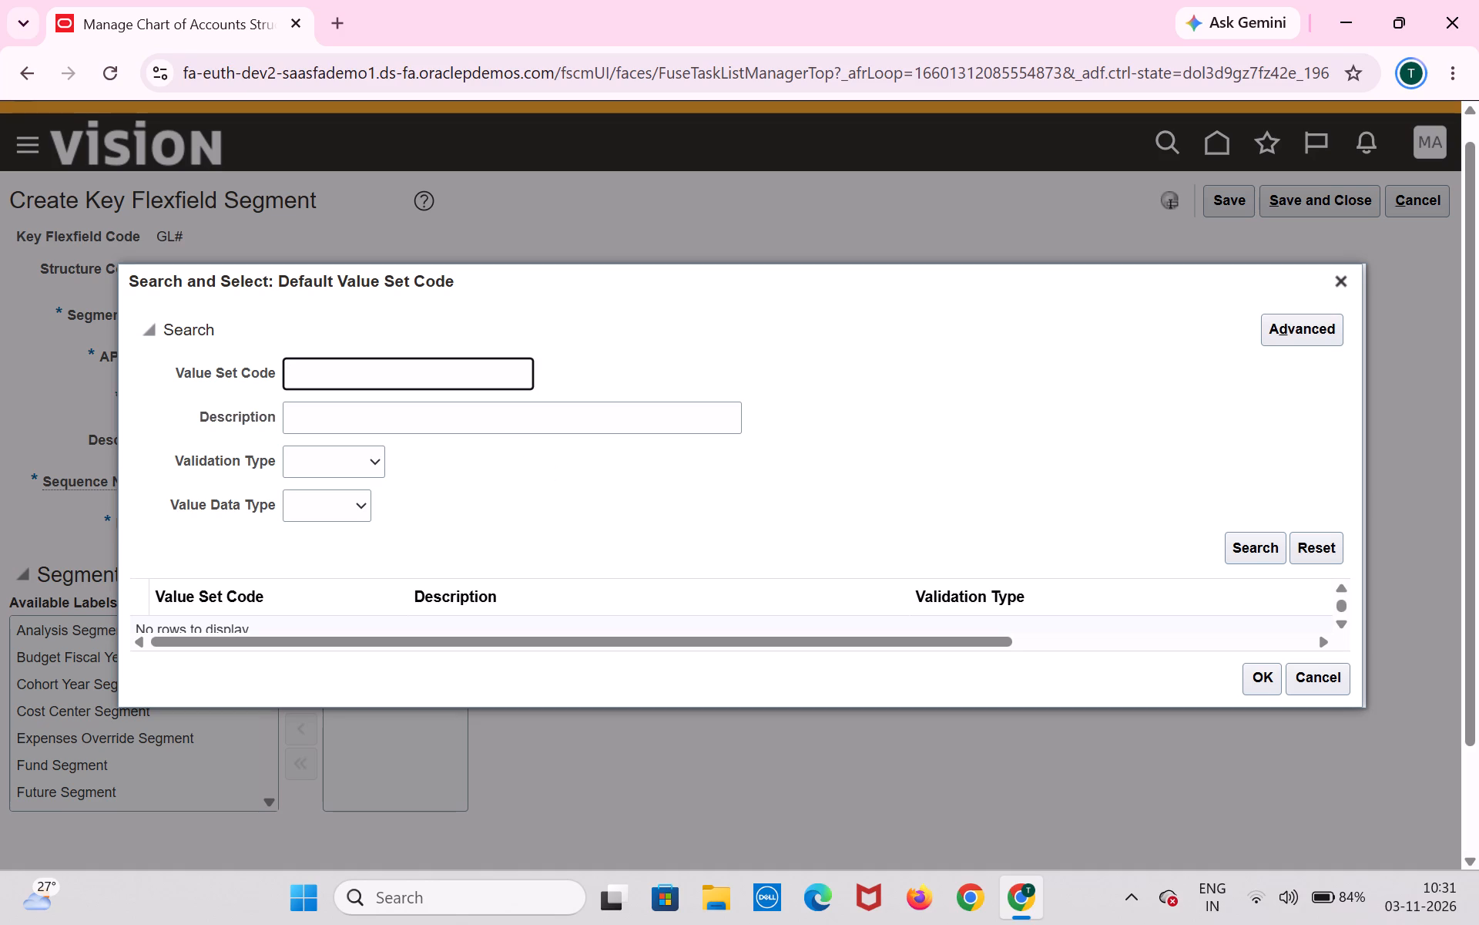
pyautogui.write('Tata')
pyautogui.press('Return')
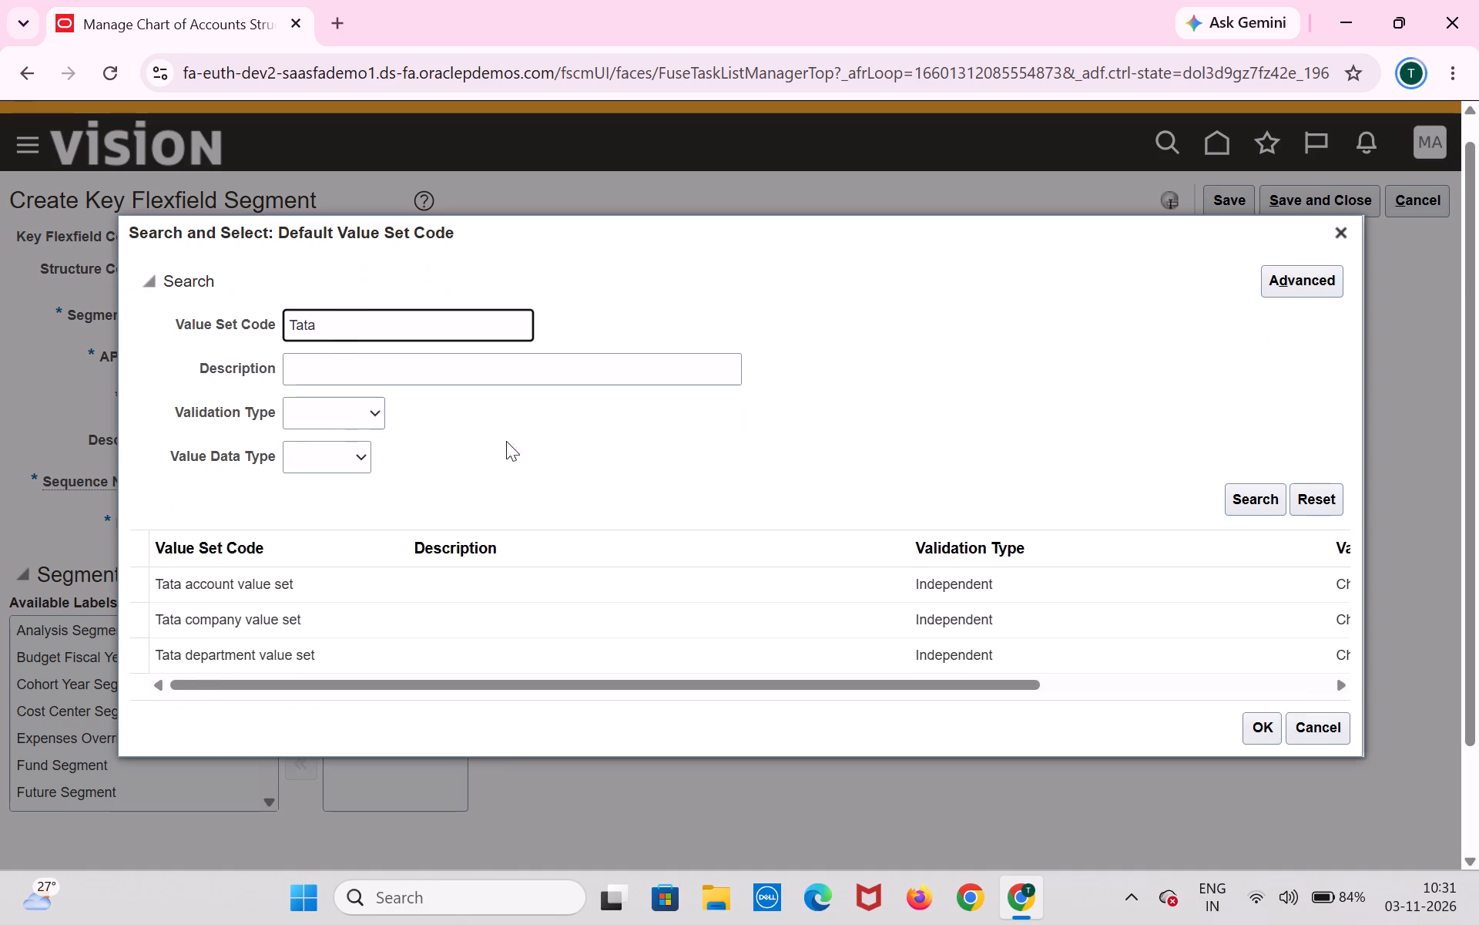
pyautogui.click(514, 622)
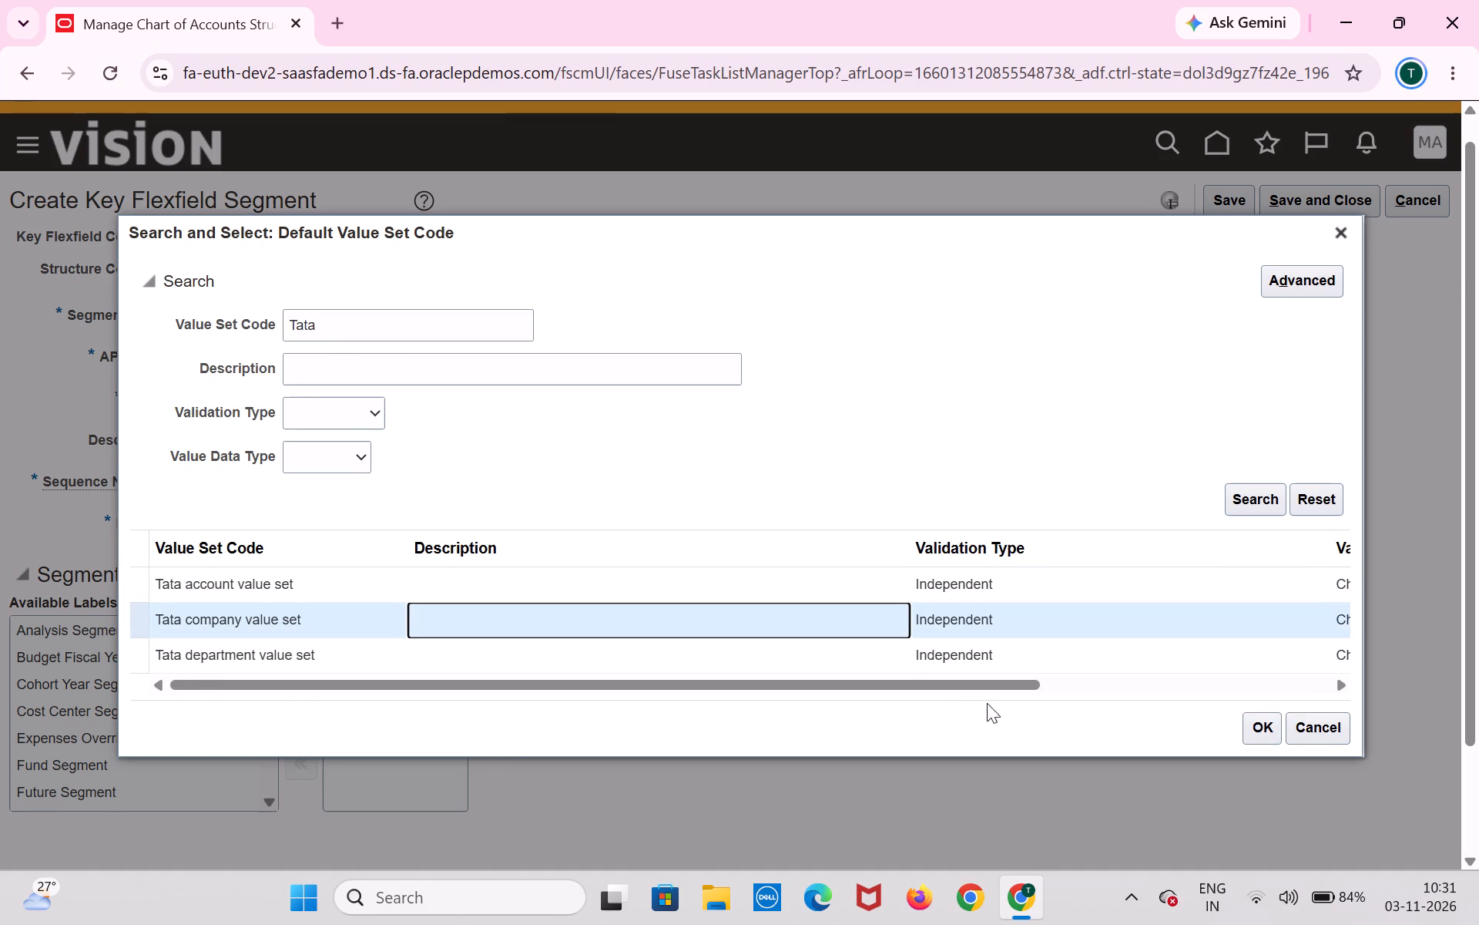
pyautogui.click(1262, 726)
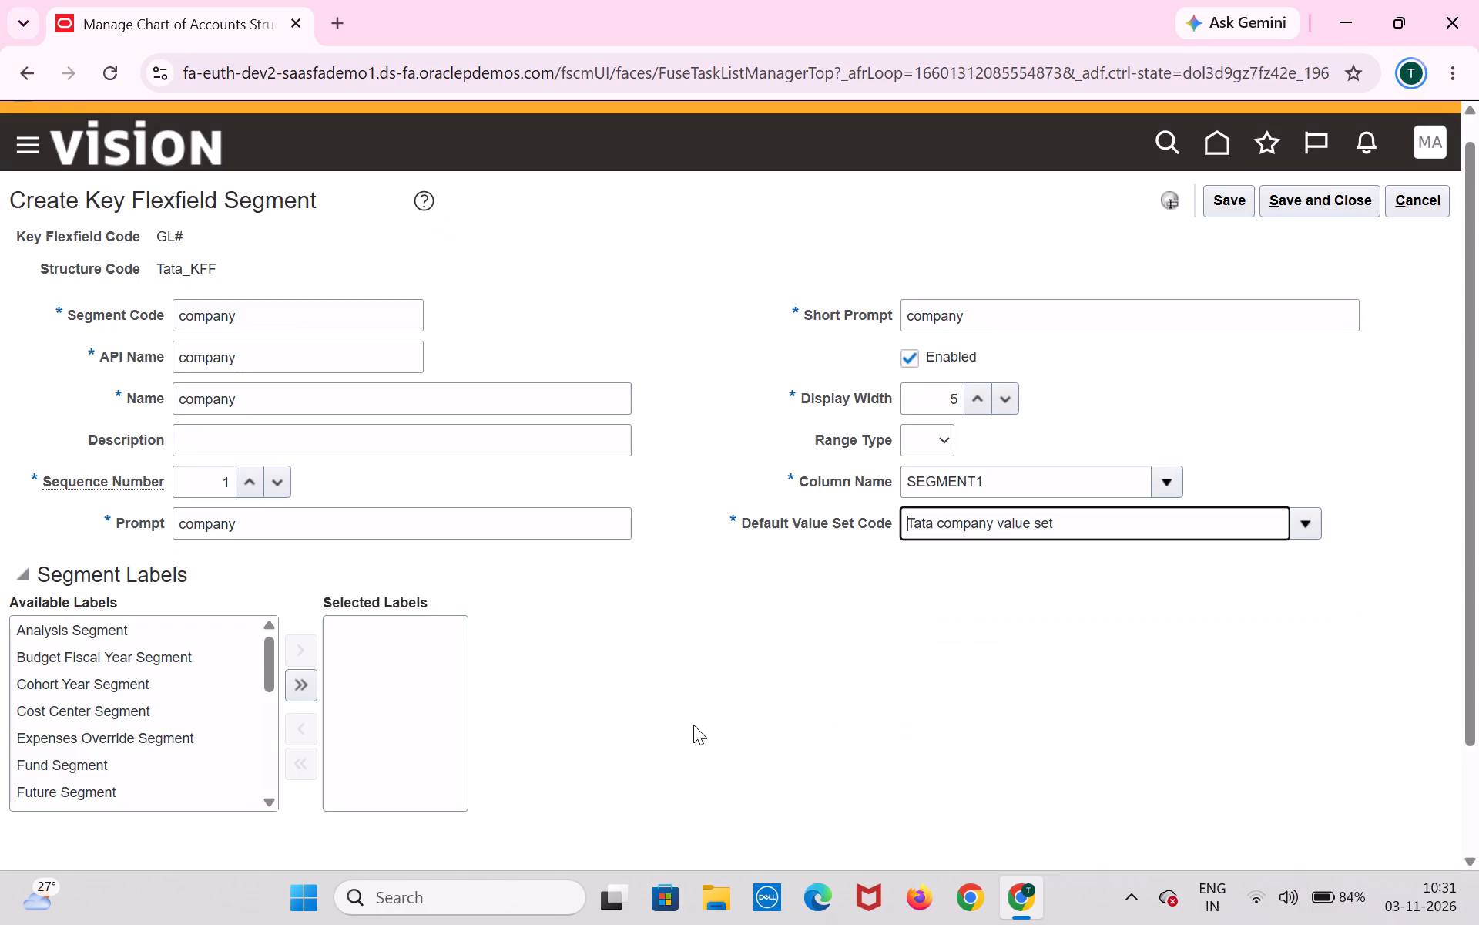
# Assign the Primary Balancing Segment label to the company segment, then save and close it.
pyautogui.scroll(-2, 190, 727)
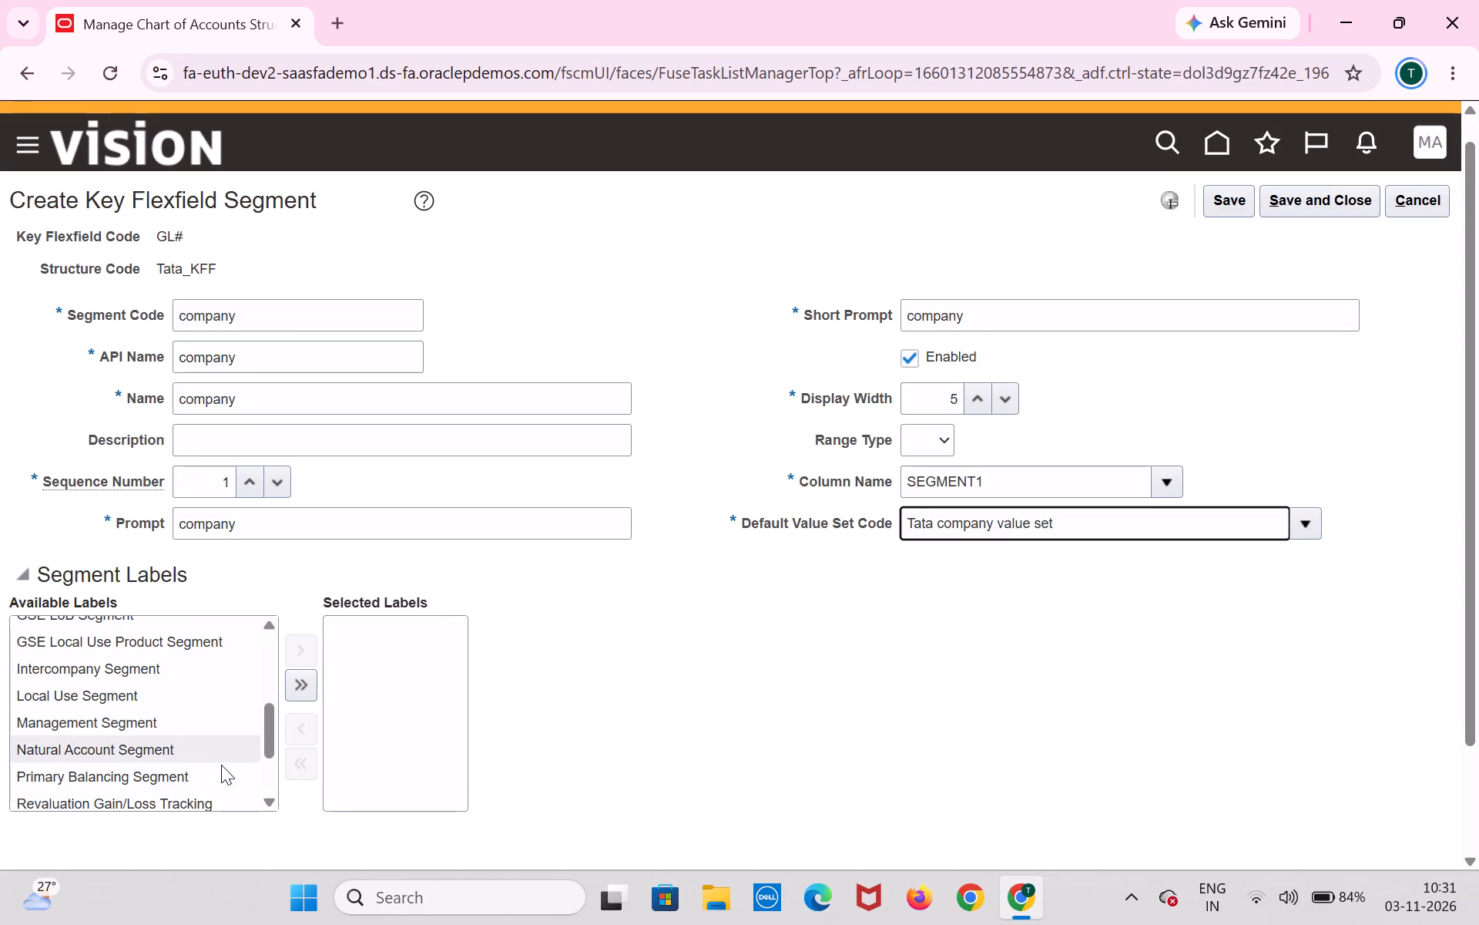
pyautogui.doubleClick(221, 765)
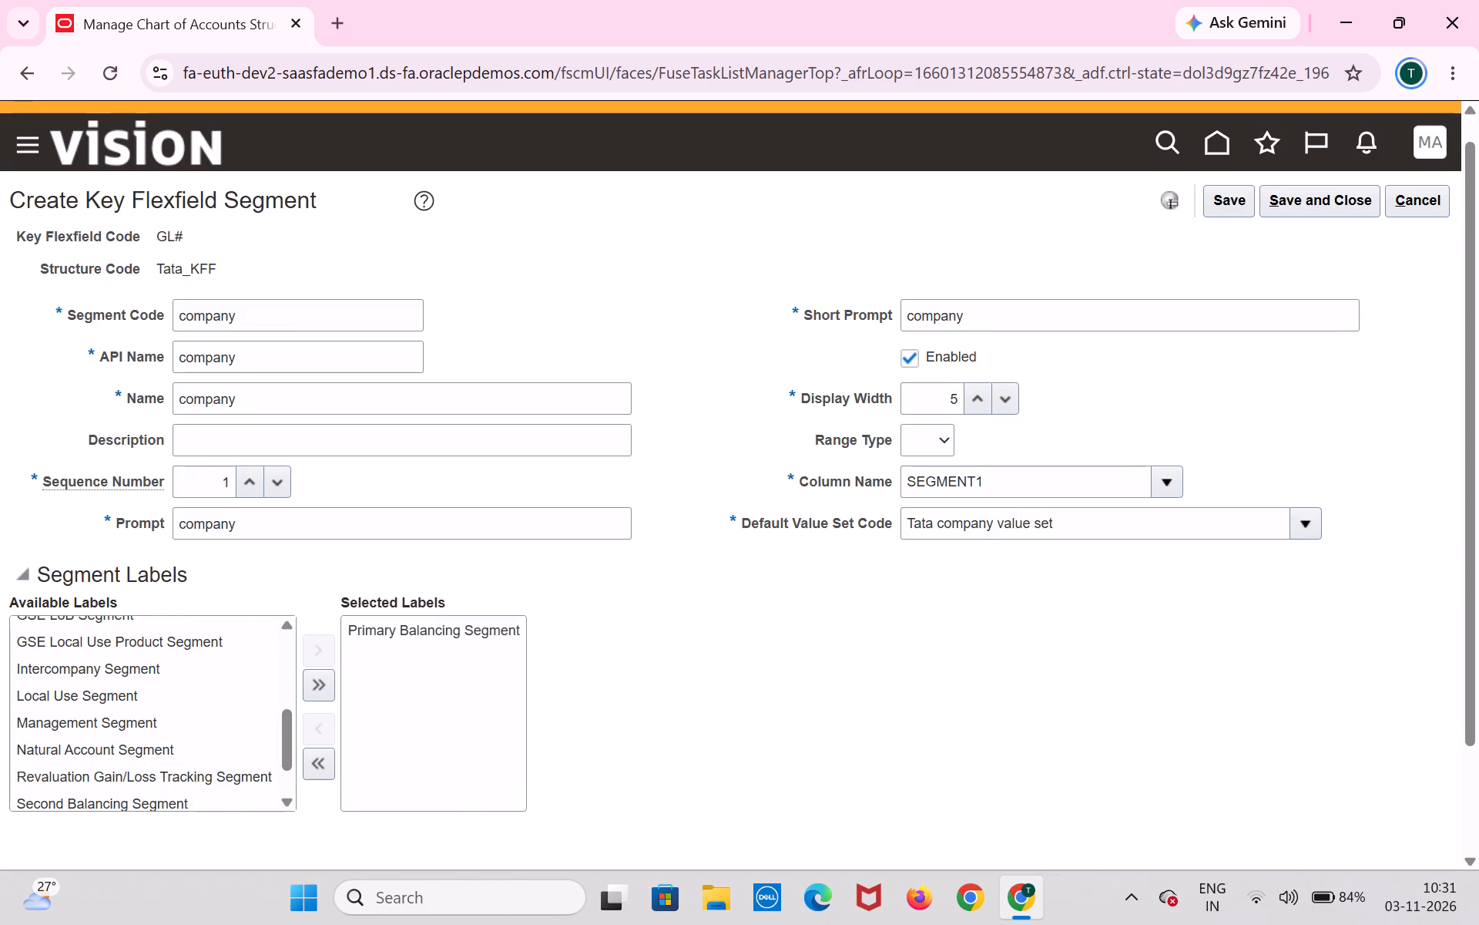
pyautogui.click(1319, 202)
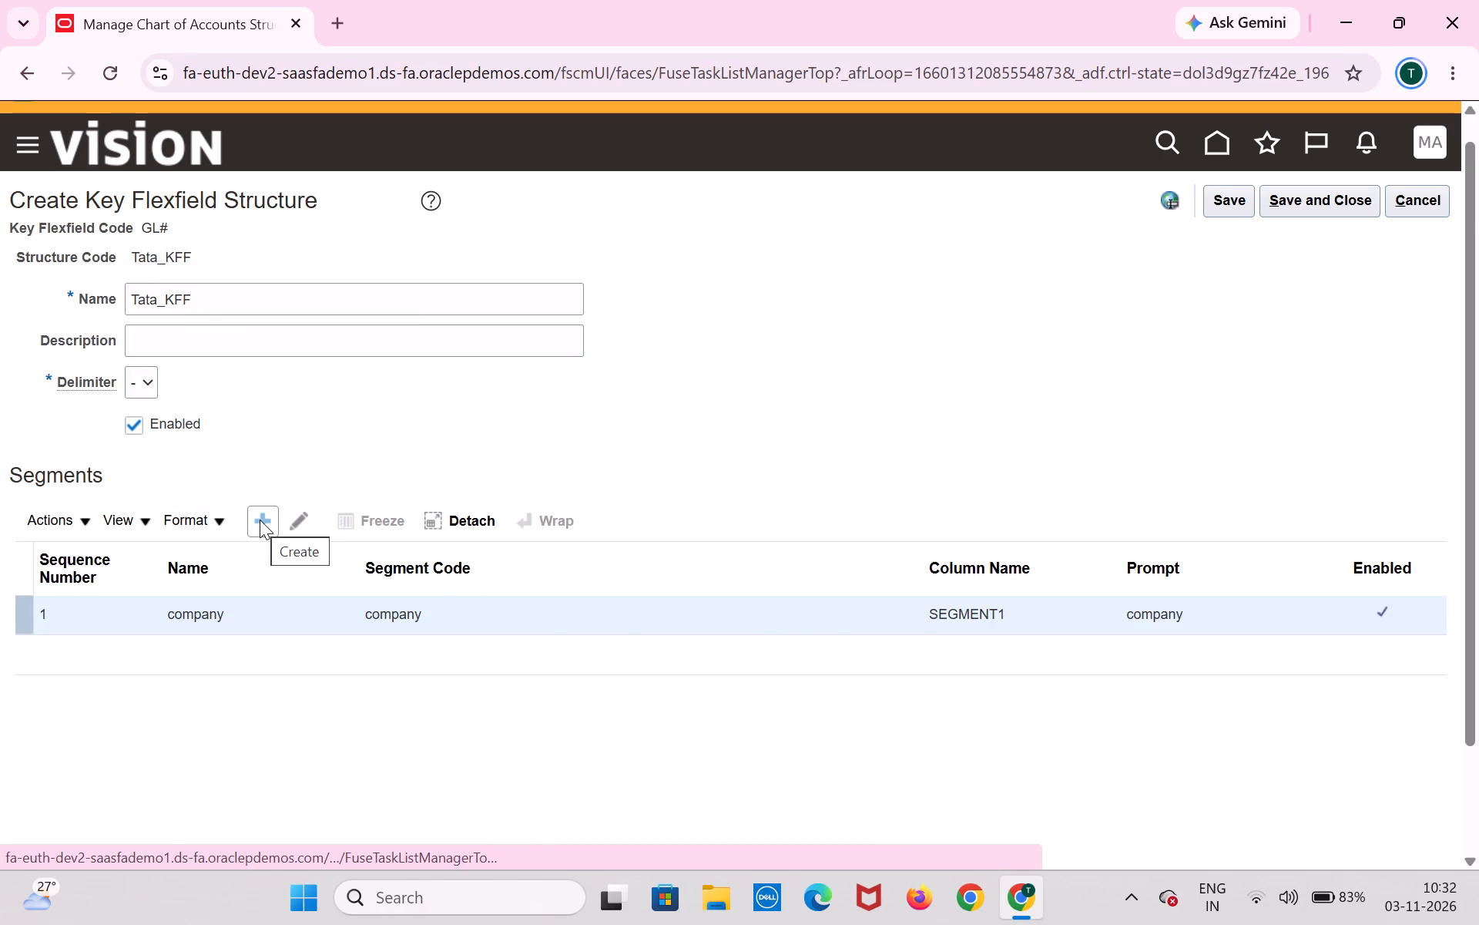
# Reopen the company segment to check its definition and label, then save and close it.
pyautogui.click(302, 520)
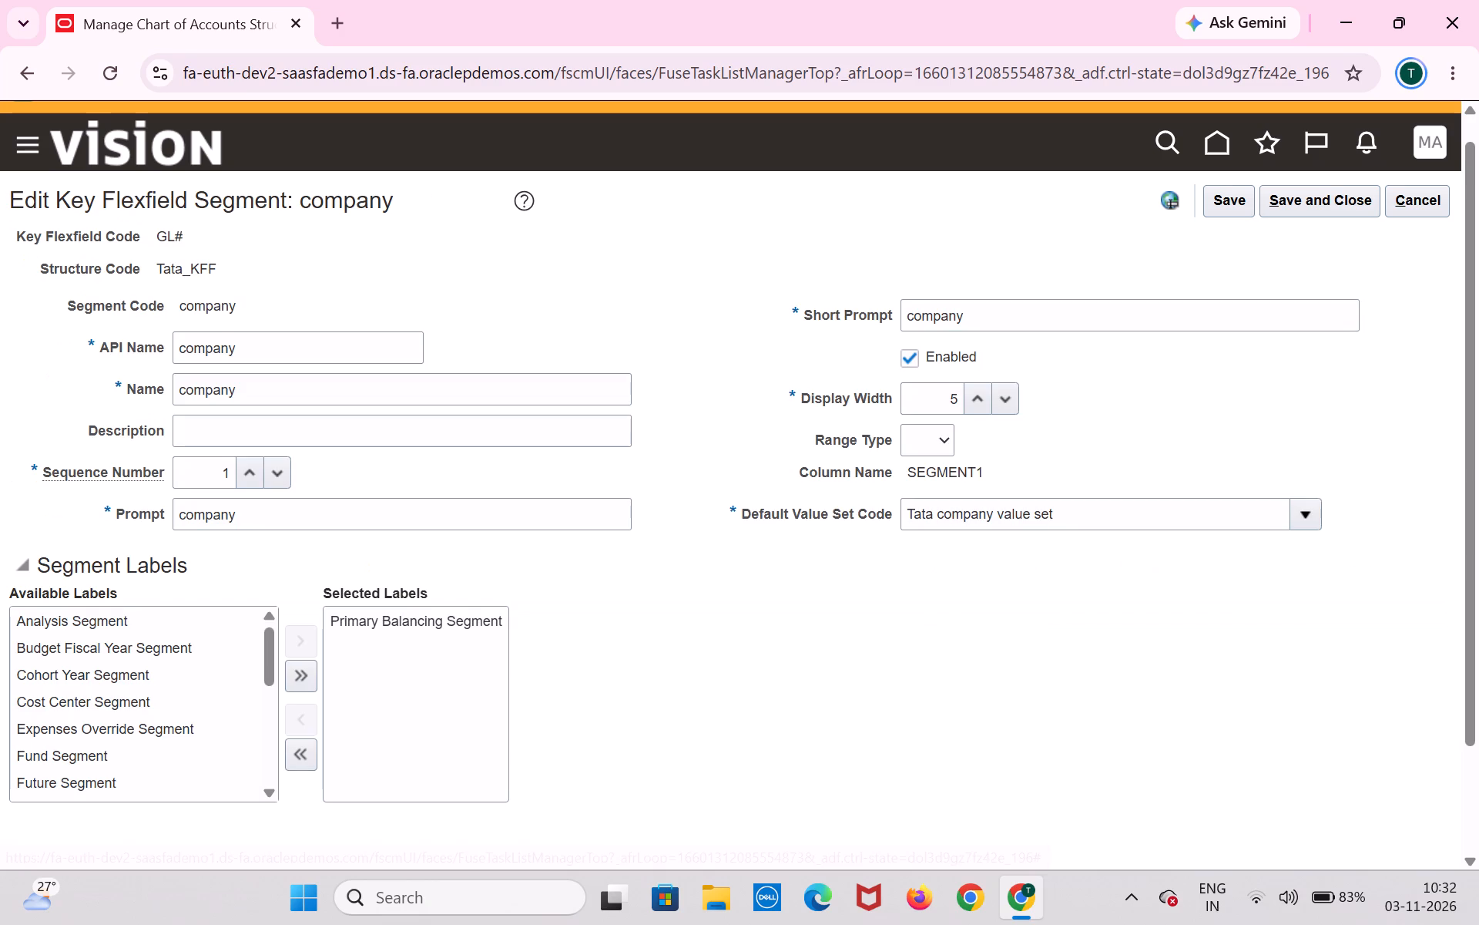
pyautogui.click(1349, 207)
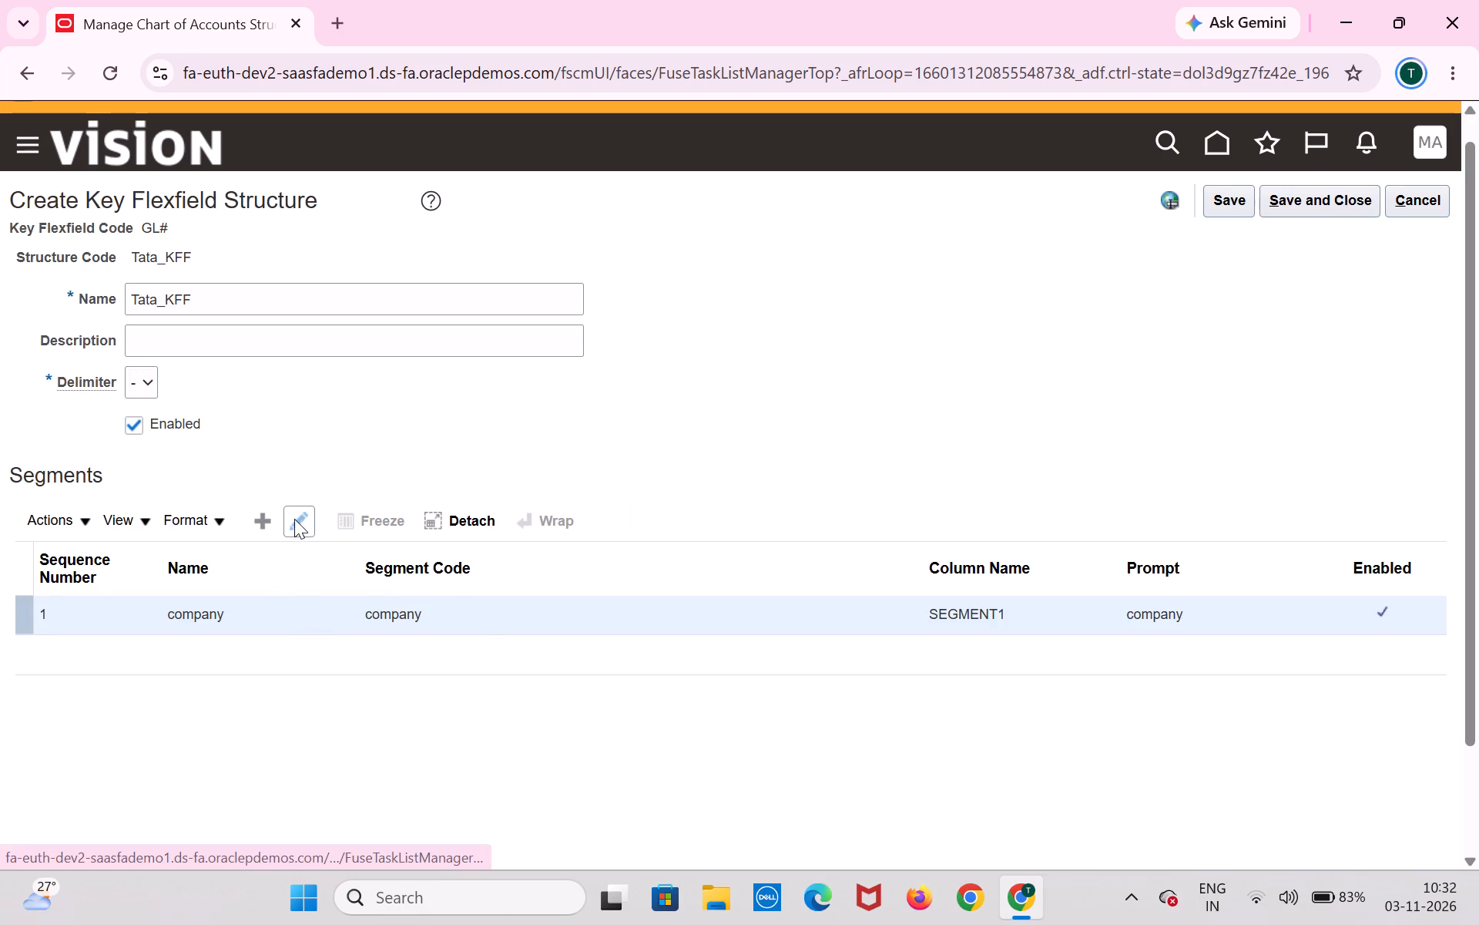
# Start creating a second segment in Tata_KFF with department as its segment code, API name and name.
pyautogui.click(254, 516)
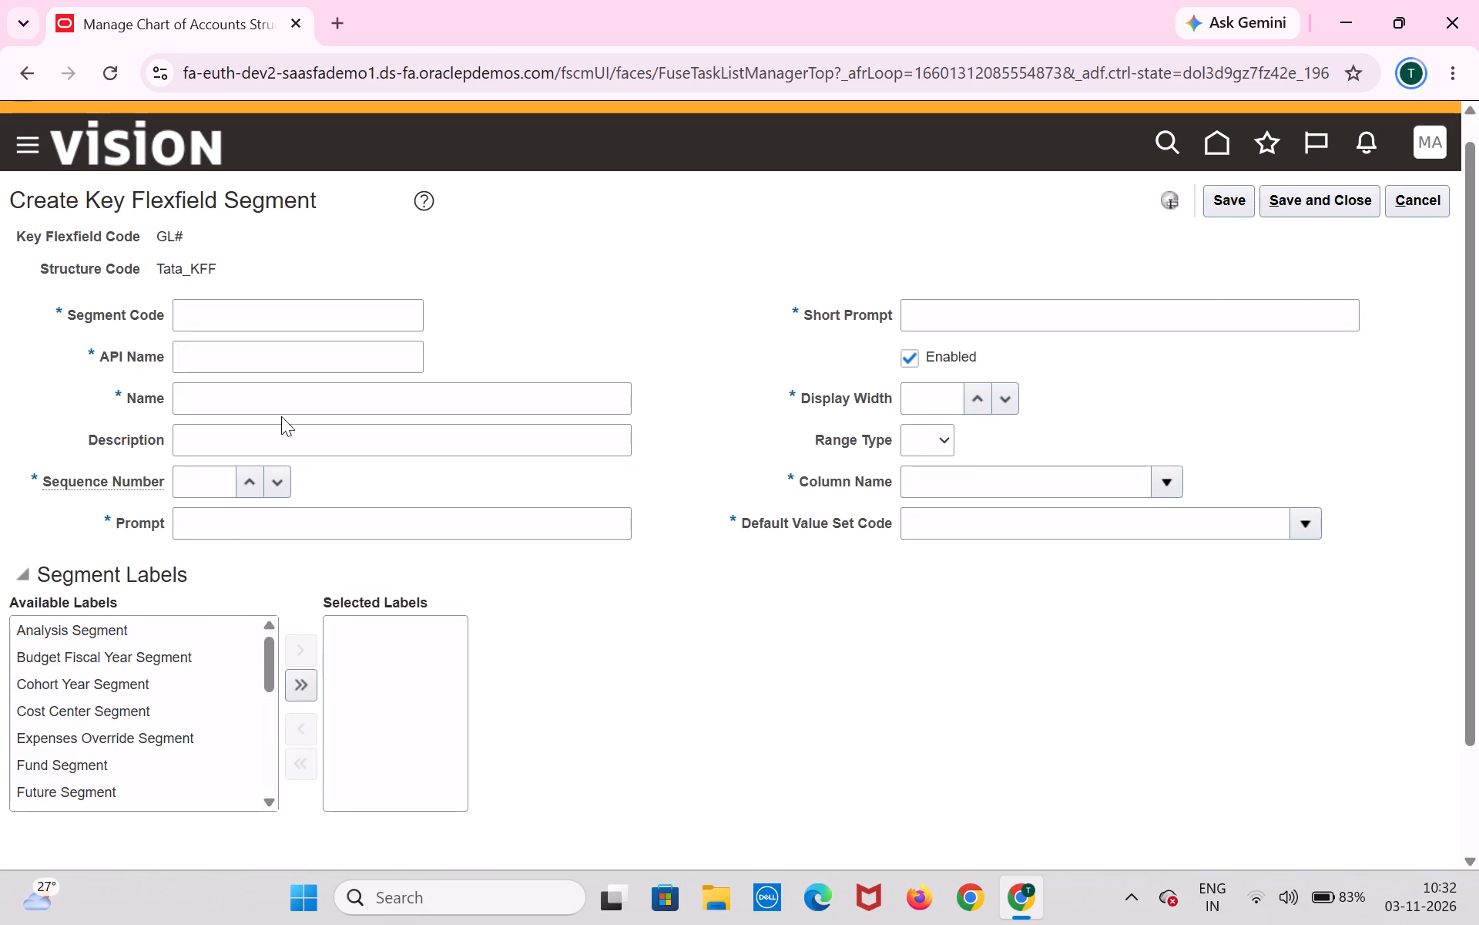
pyautogui.click(332, 315)
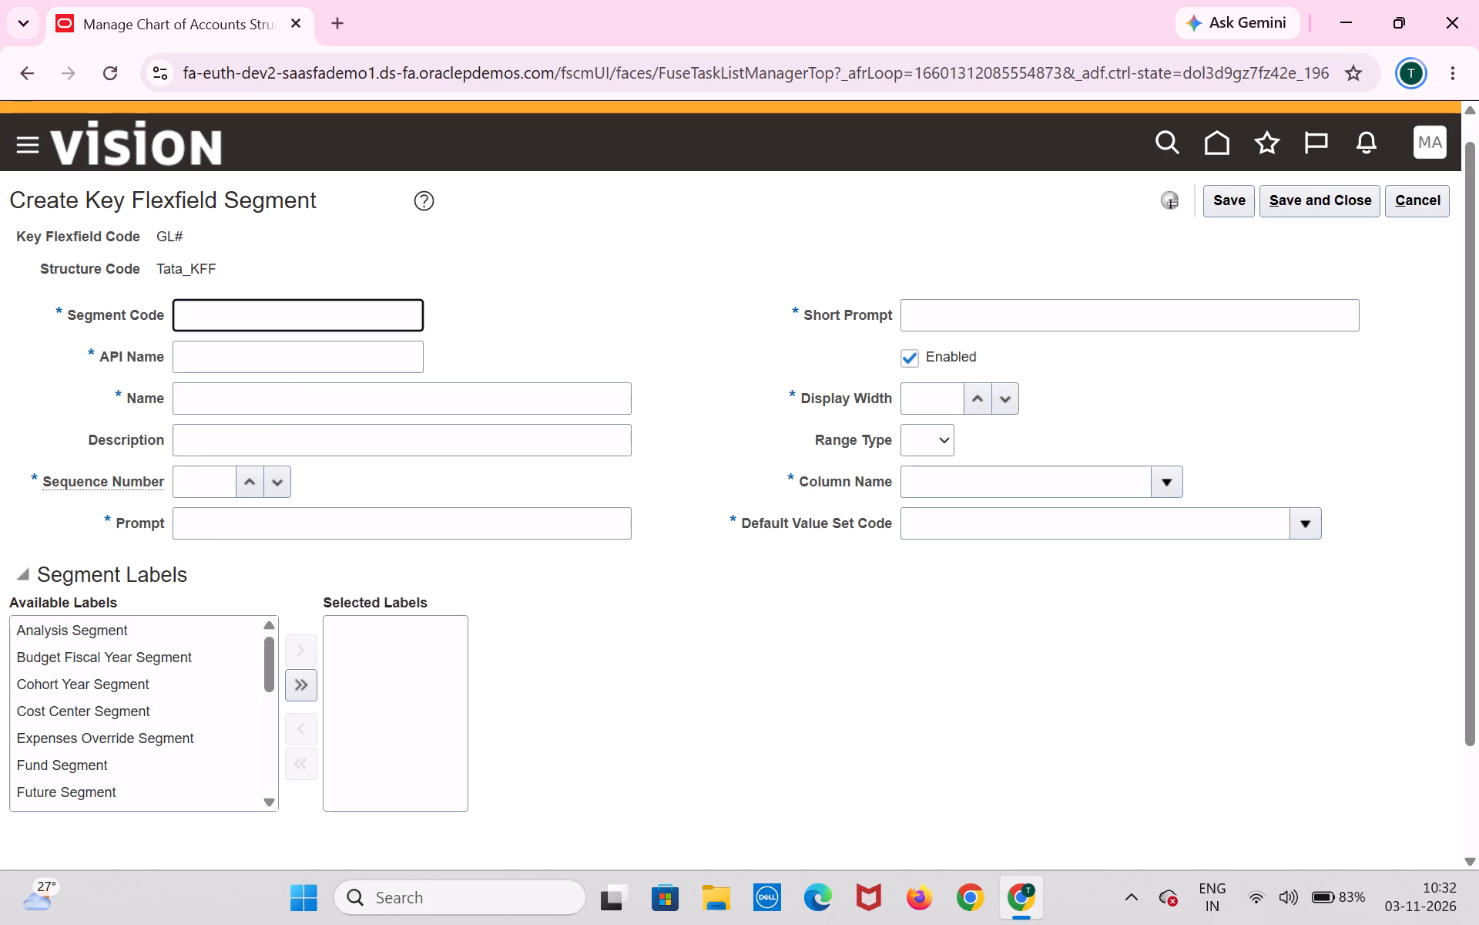
pyautogui.write('depa')
pyautogui.write('rtment')
pyautogui.hotkey('ctrl', 'a')
pyautogui.hotkey('ctrl', 'c')
pyautogui.press('Tab')
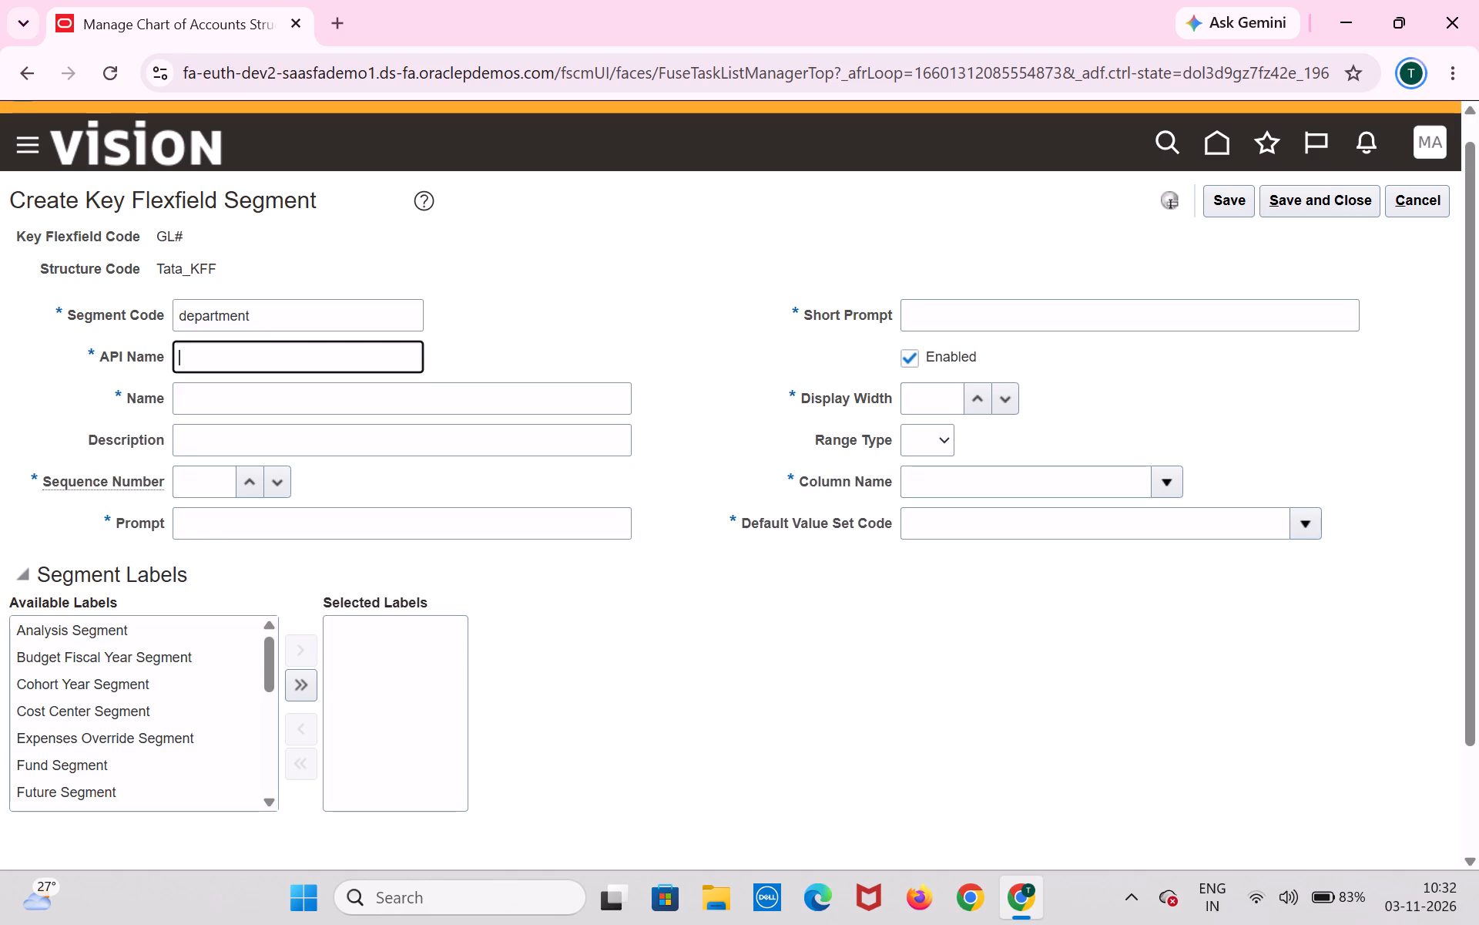
pyautogui.press('Tab')
pyautogui.hotkey('ctrl', 'v')
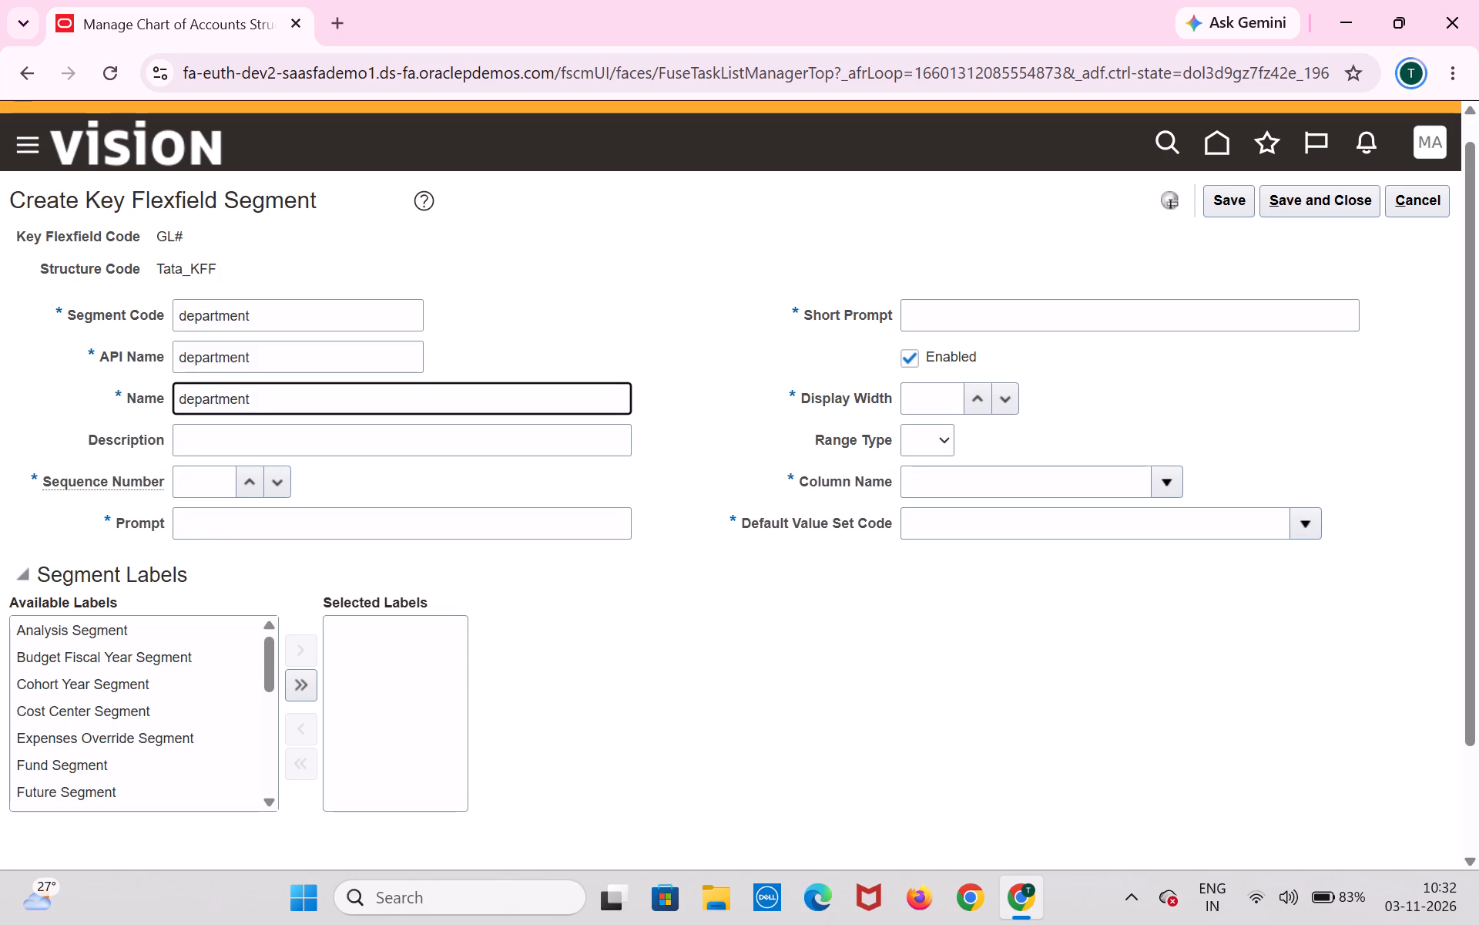
# Give the department segment sequence number 2, prompt and short prompt department, display width 5 and column name SEGMENT2.
pyautogui.press('Tab')
pyautogui.press('Tab')
pyautogui.press('2')
pyautogui.press('Tab')
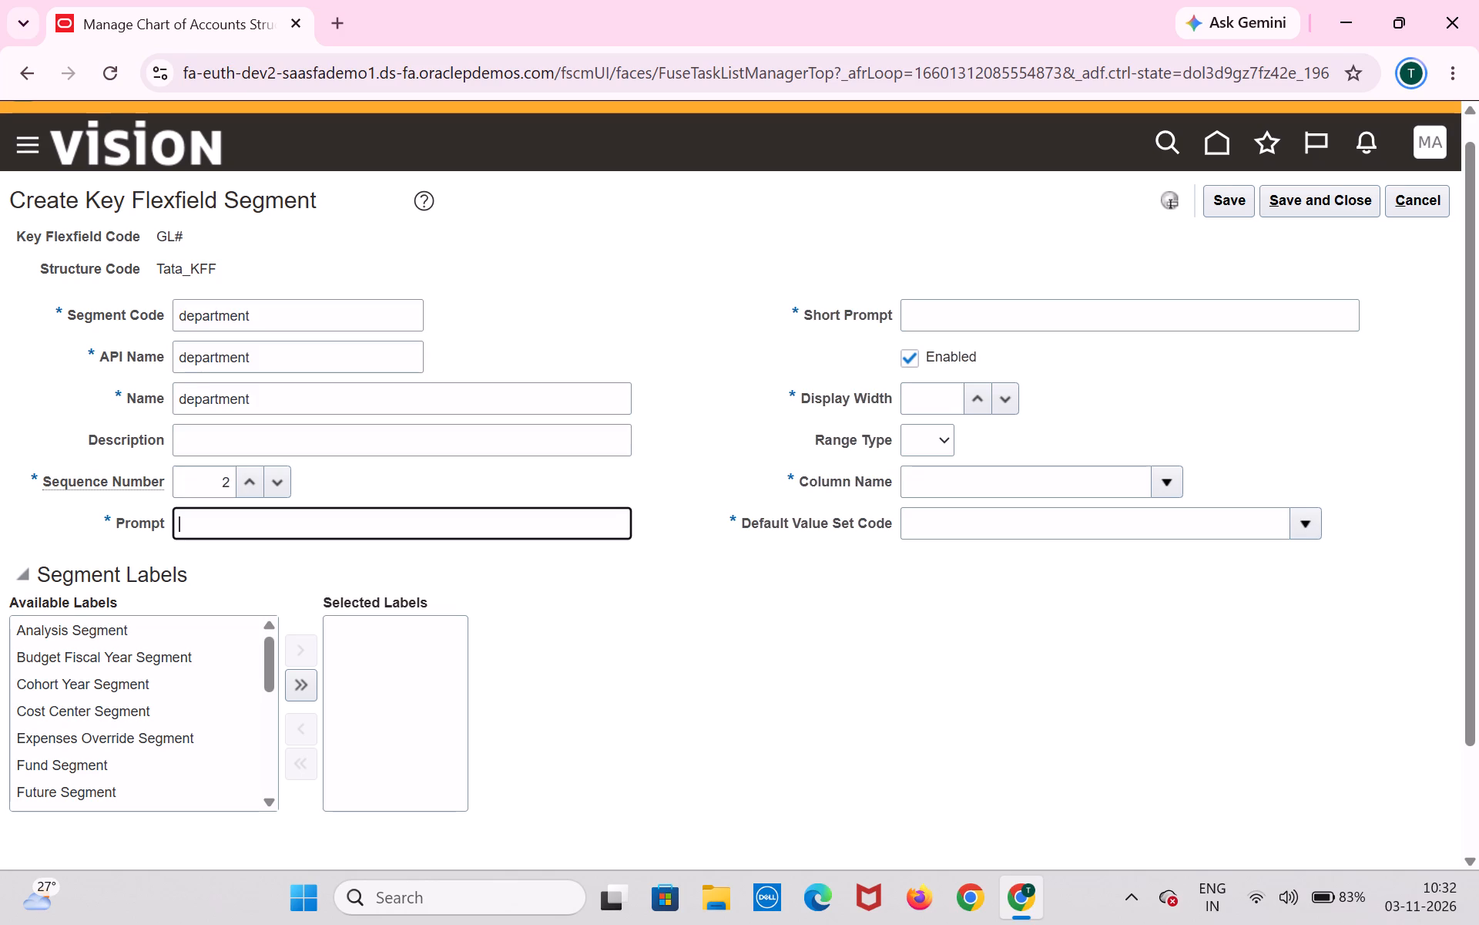
pyautogui.hotkey('ctrl', 'v')
pyautogui.press('Tab')
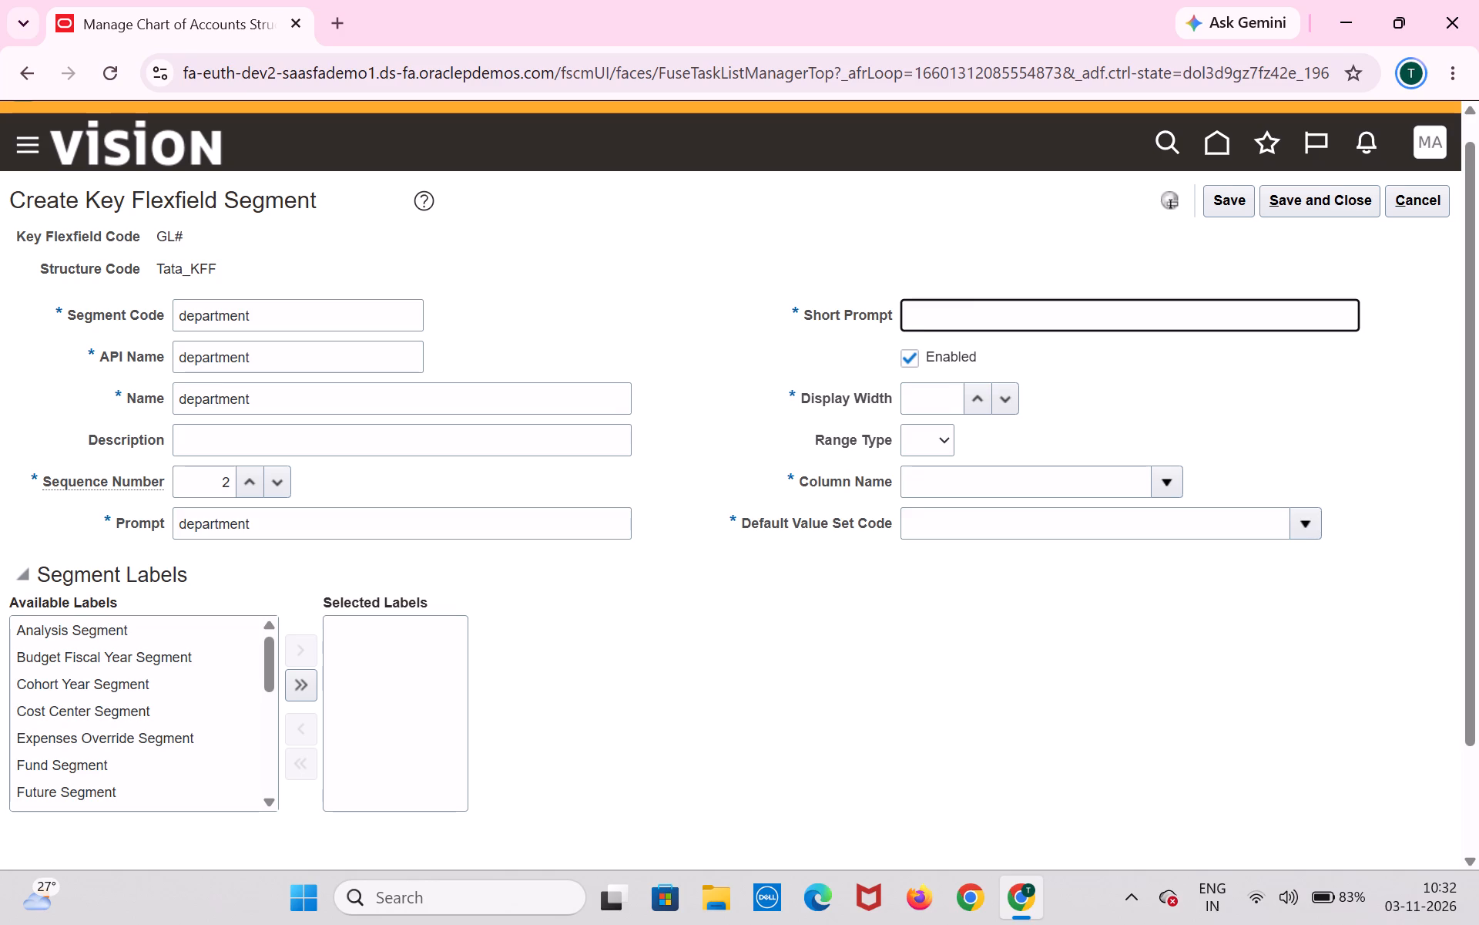
pyautogui.hotkey('ctrl', 'v')
pyautogui.press('Tab')
pyautogui.press('Tab')
pyautogui.press('5')
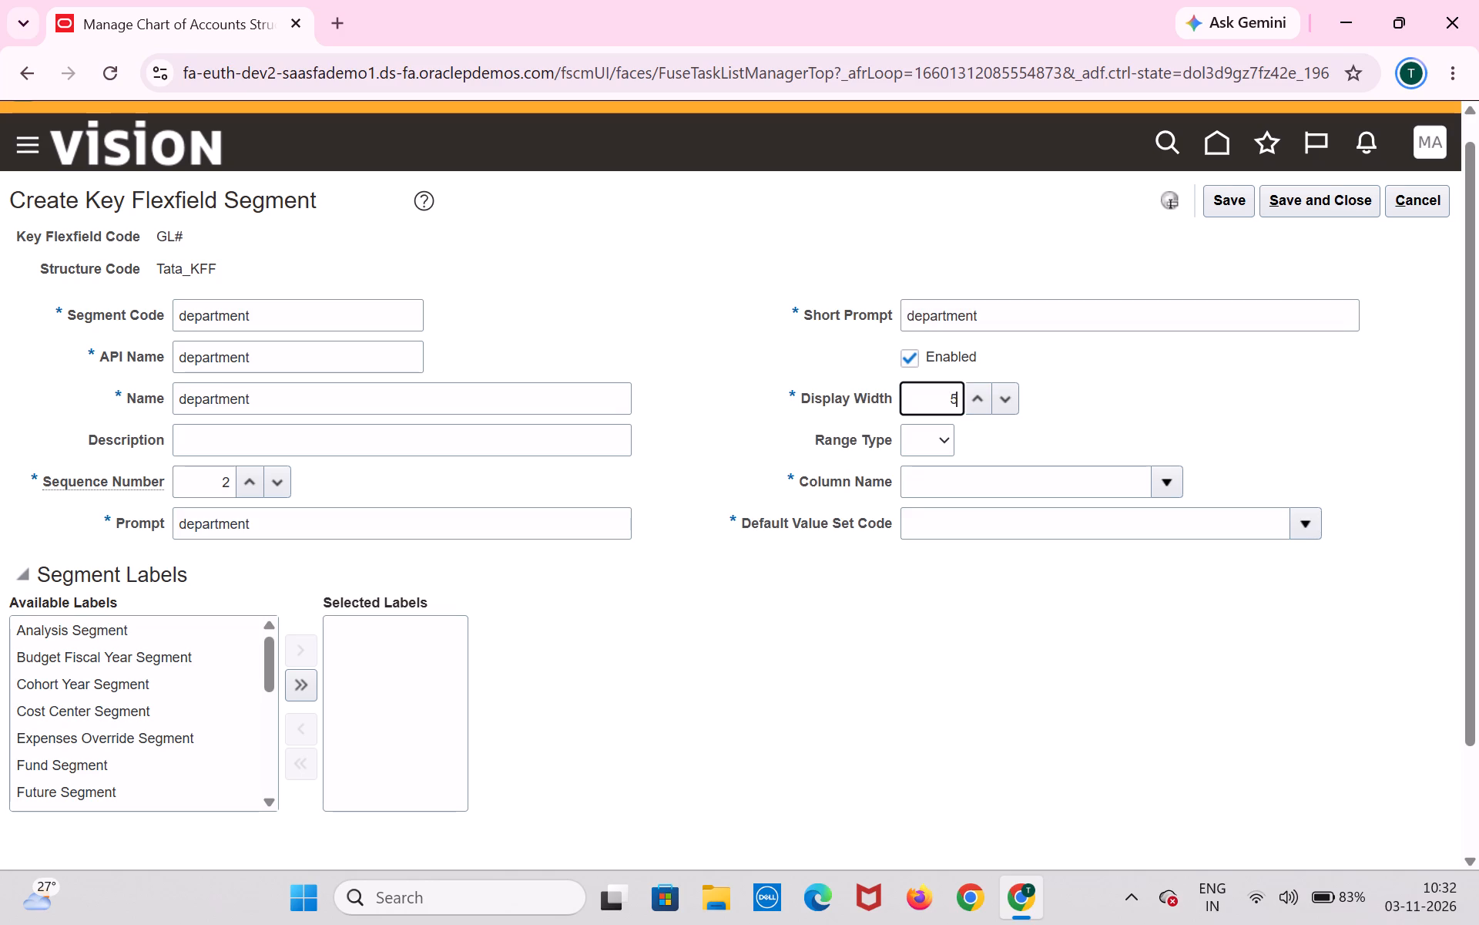
pyautogui.press('Tab')
pyautogui.press('Tab')
pyautogui.press('Down')
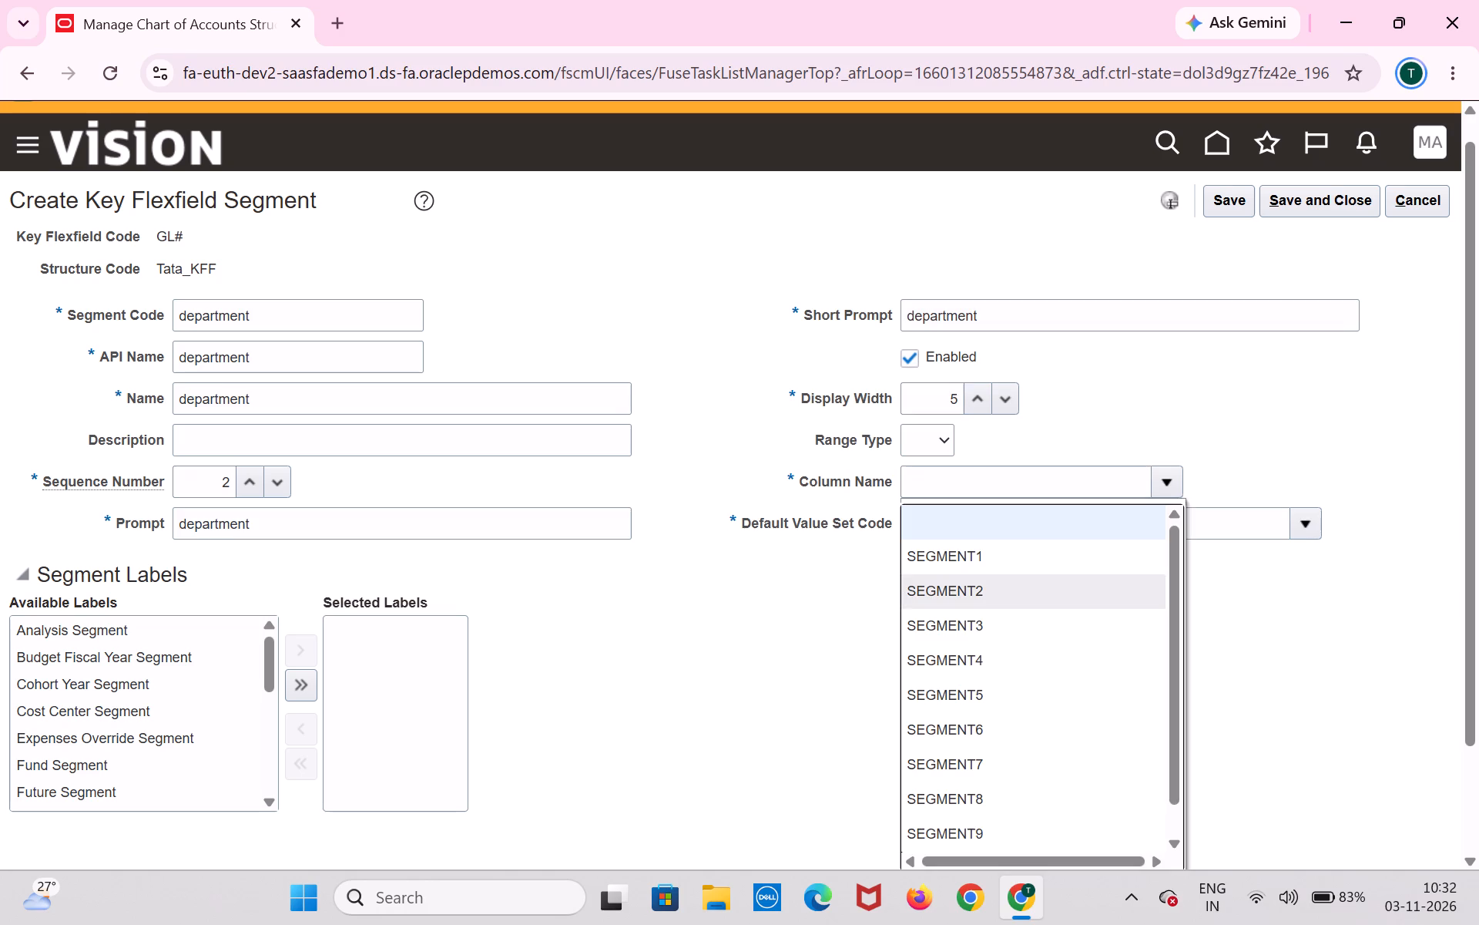
pyautogui.click(929, 587)
# Search the value sets for Tata and assign Tata department value set as the department segment's default value set.
pyautogui.press('Tab')
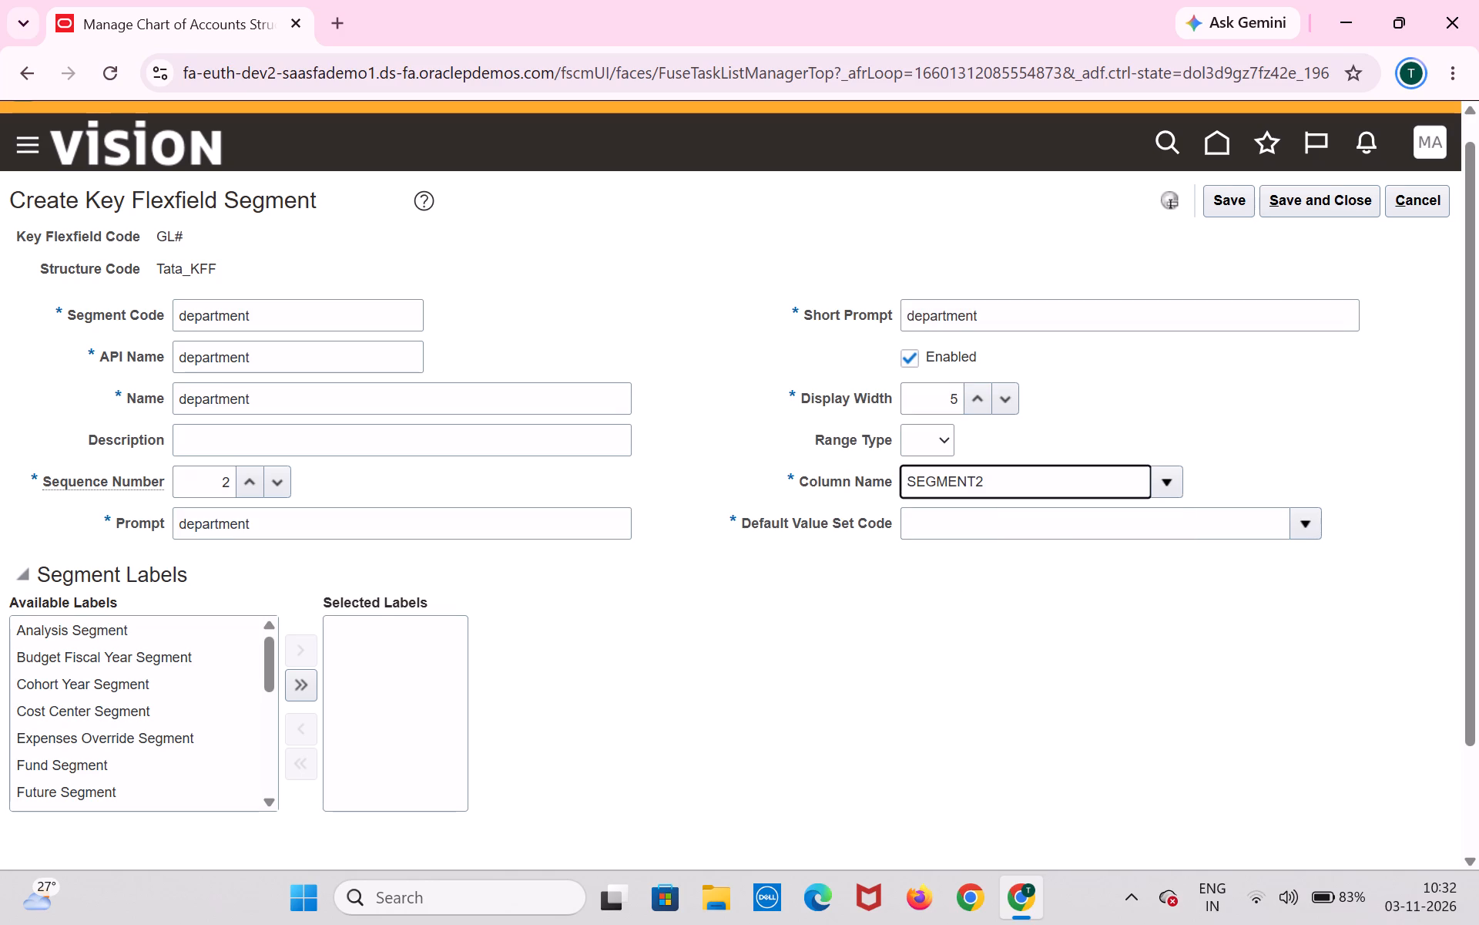
pyautogui.press('Down')
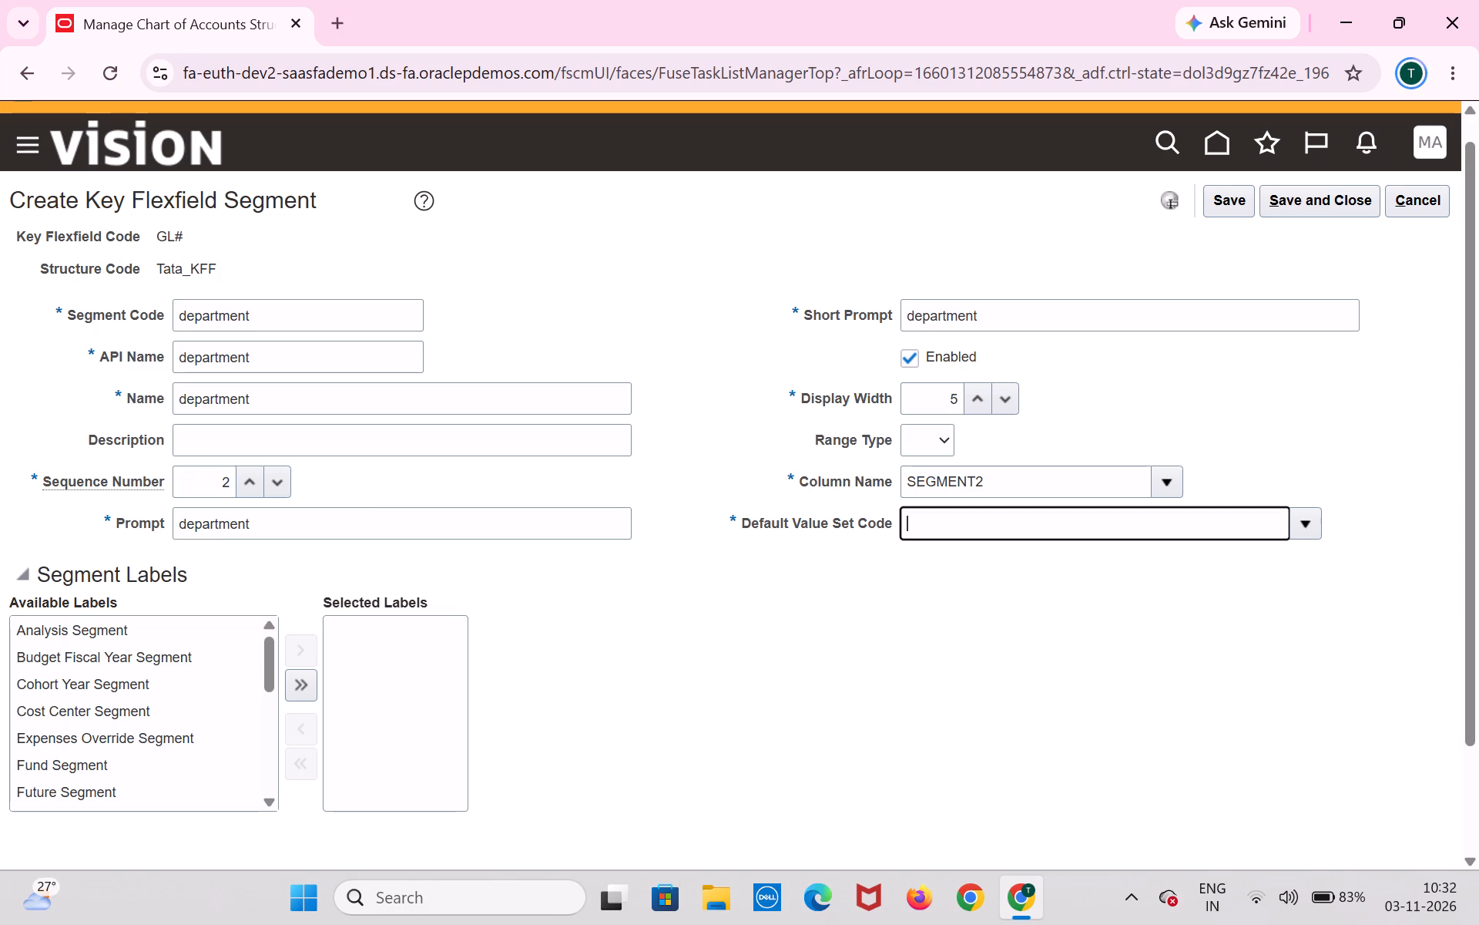
pyautogui.click(940, 489)
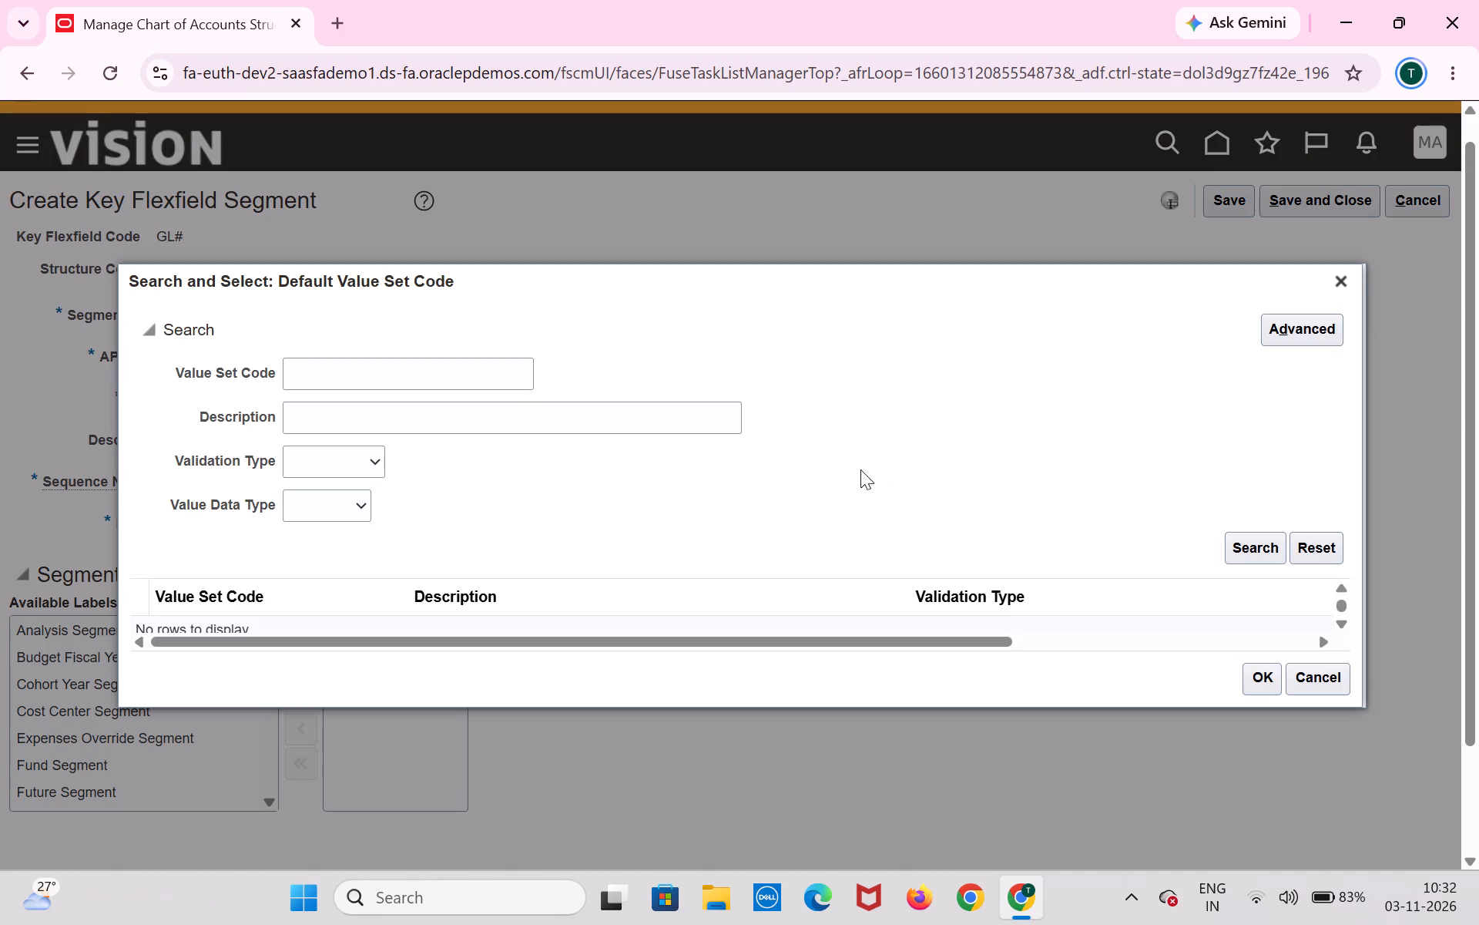
pyautogui.click(502, 364)
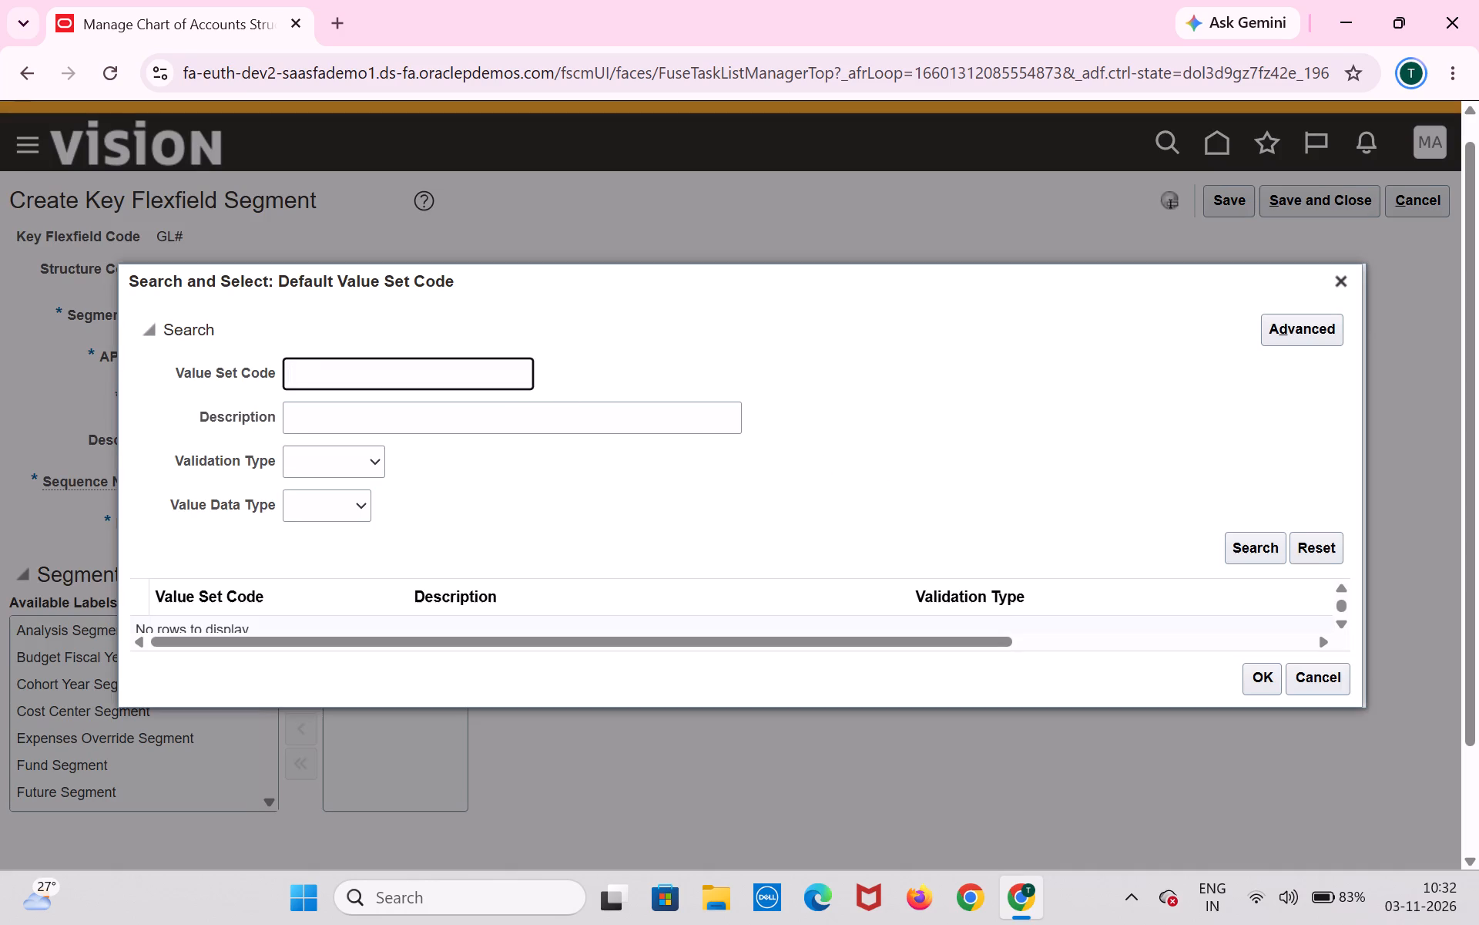
pyautogui.write('Tata')
pyautogui.press('Return')
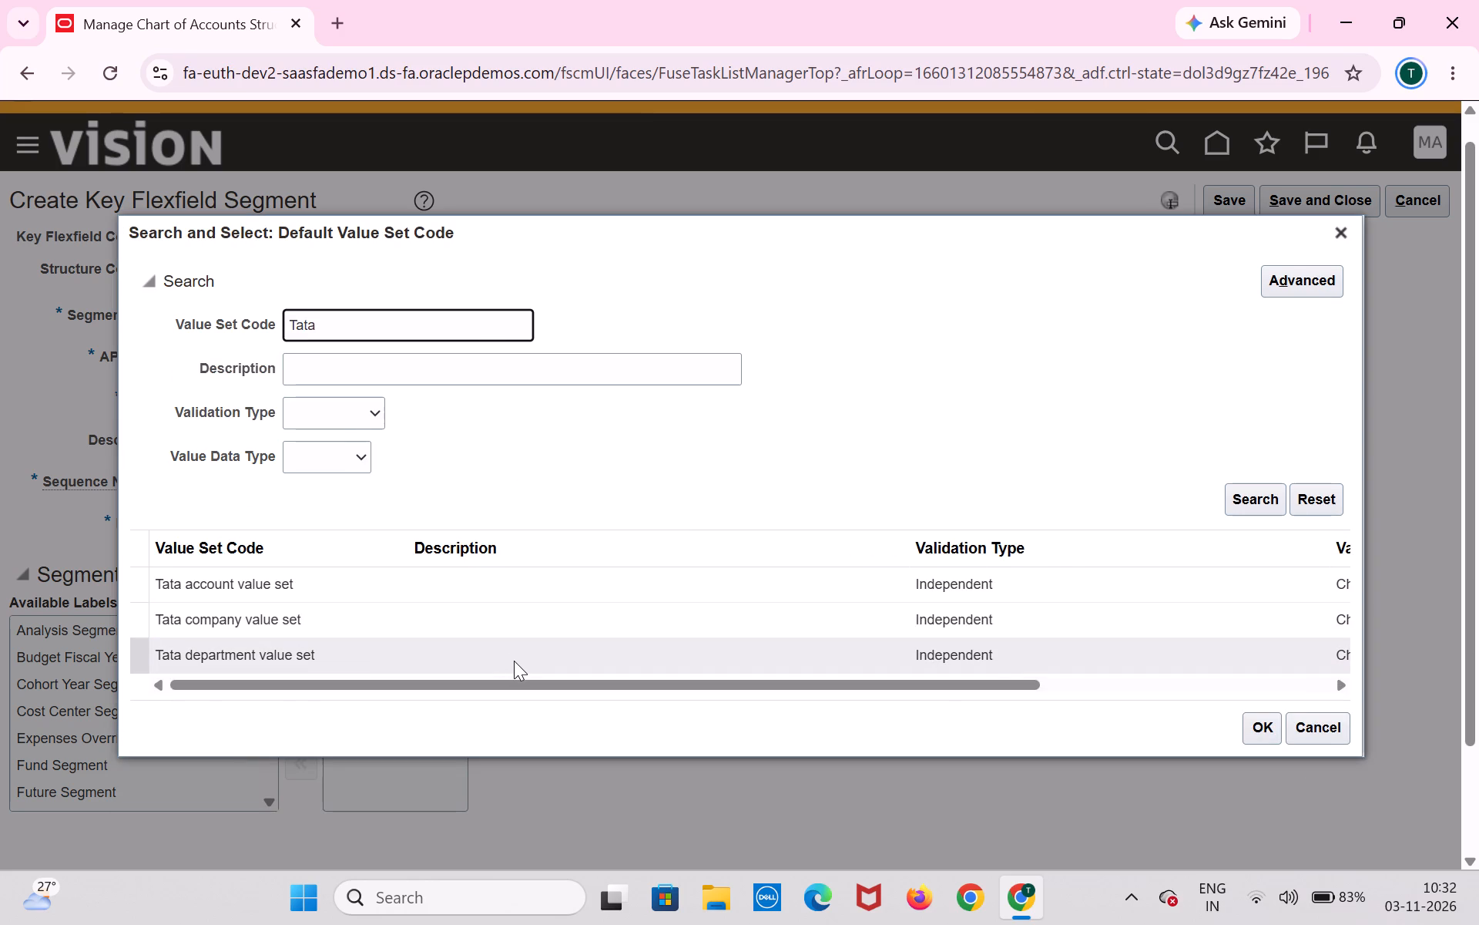
pyautogui.click(514, 661)
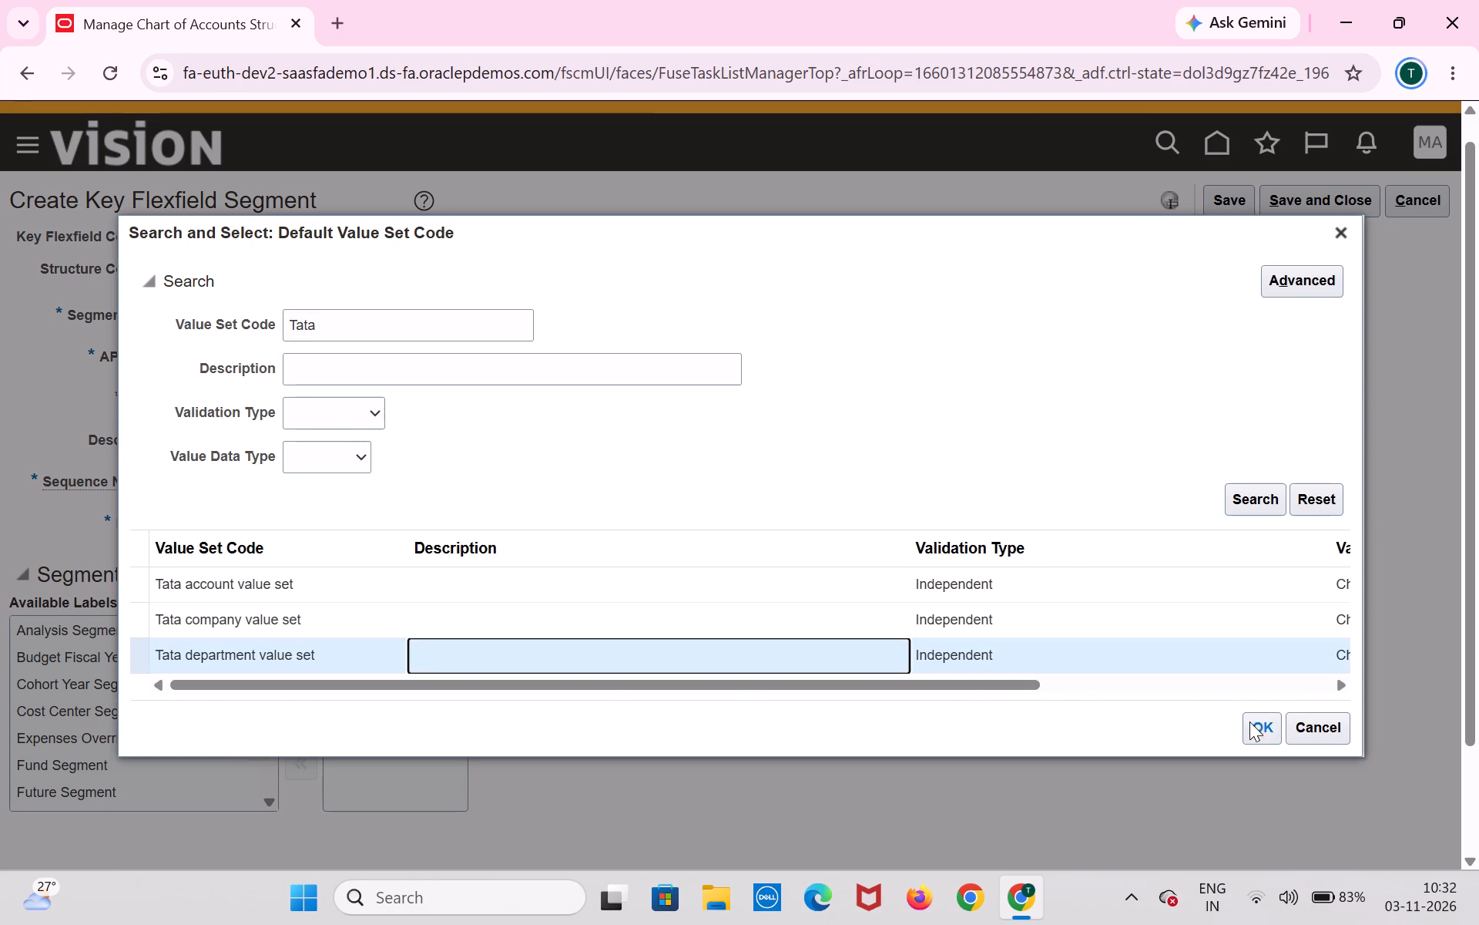
pyautogui.click(1255, 725)
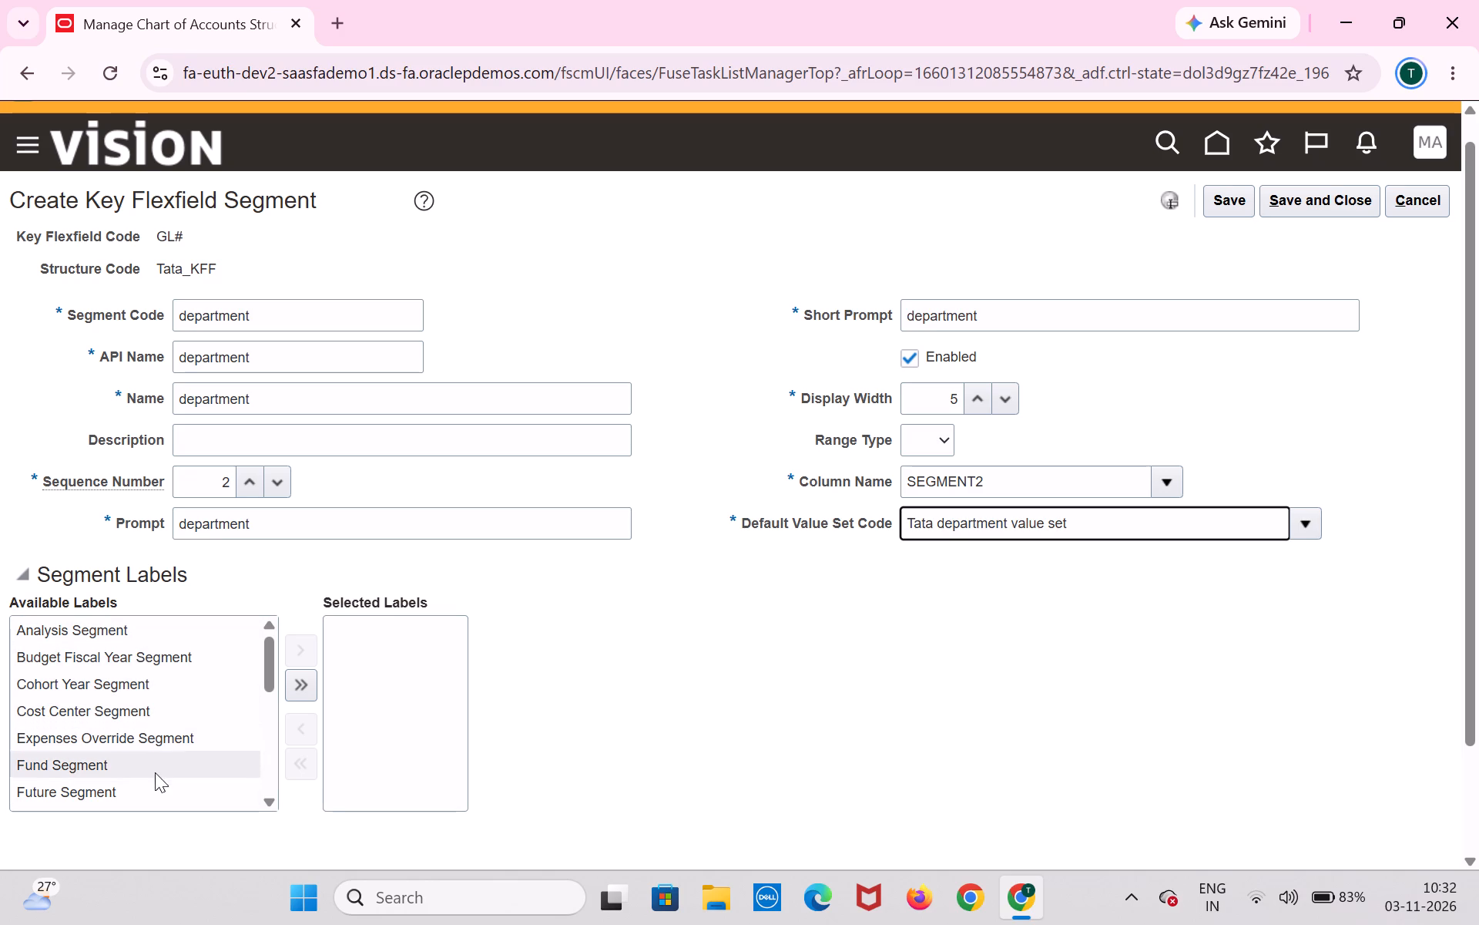
# Assign the Cost Center Segment label to the department segment, then save and close it.
pyautogui.doubleClick(163, 715)
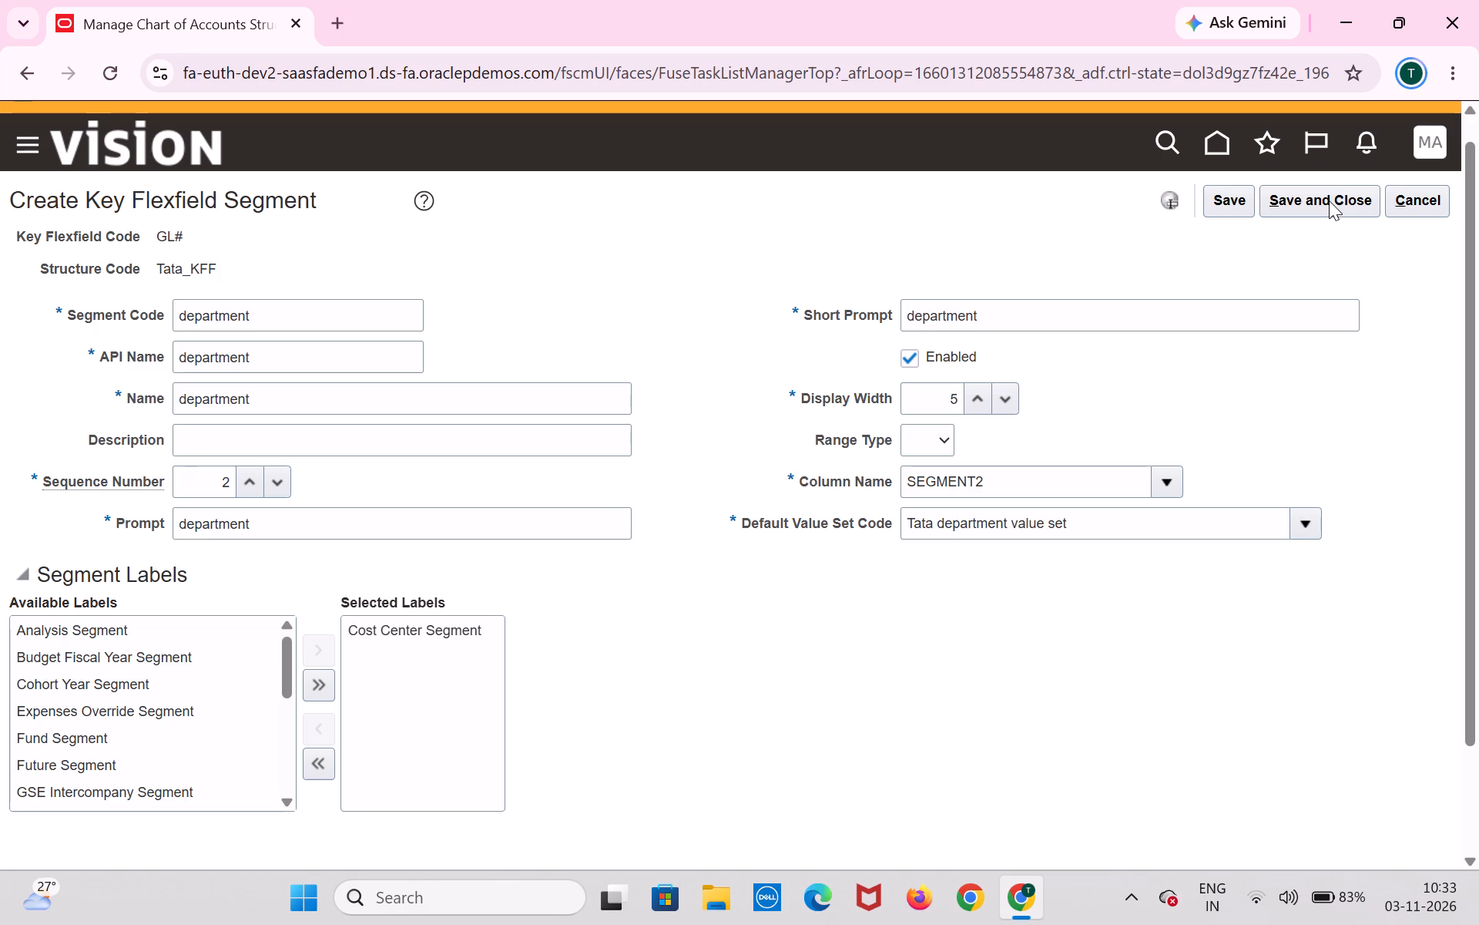
pyautogui.doubleClick(1329, 200)
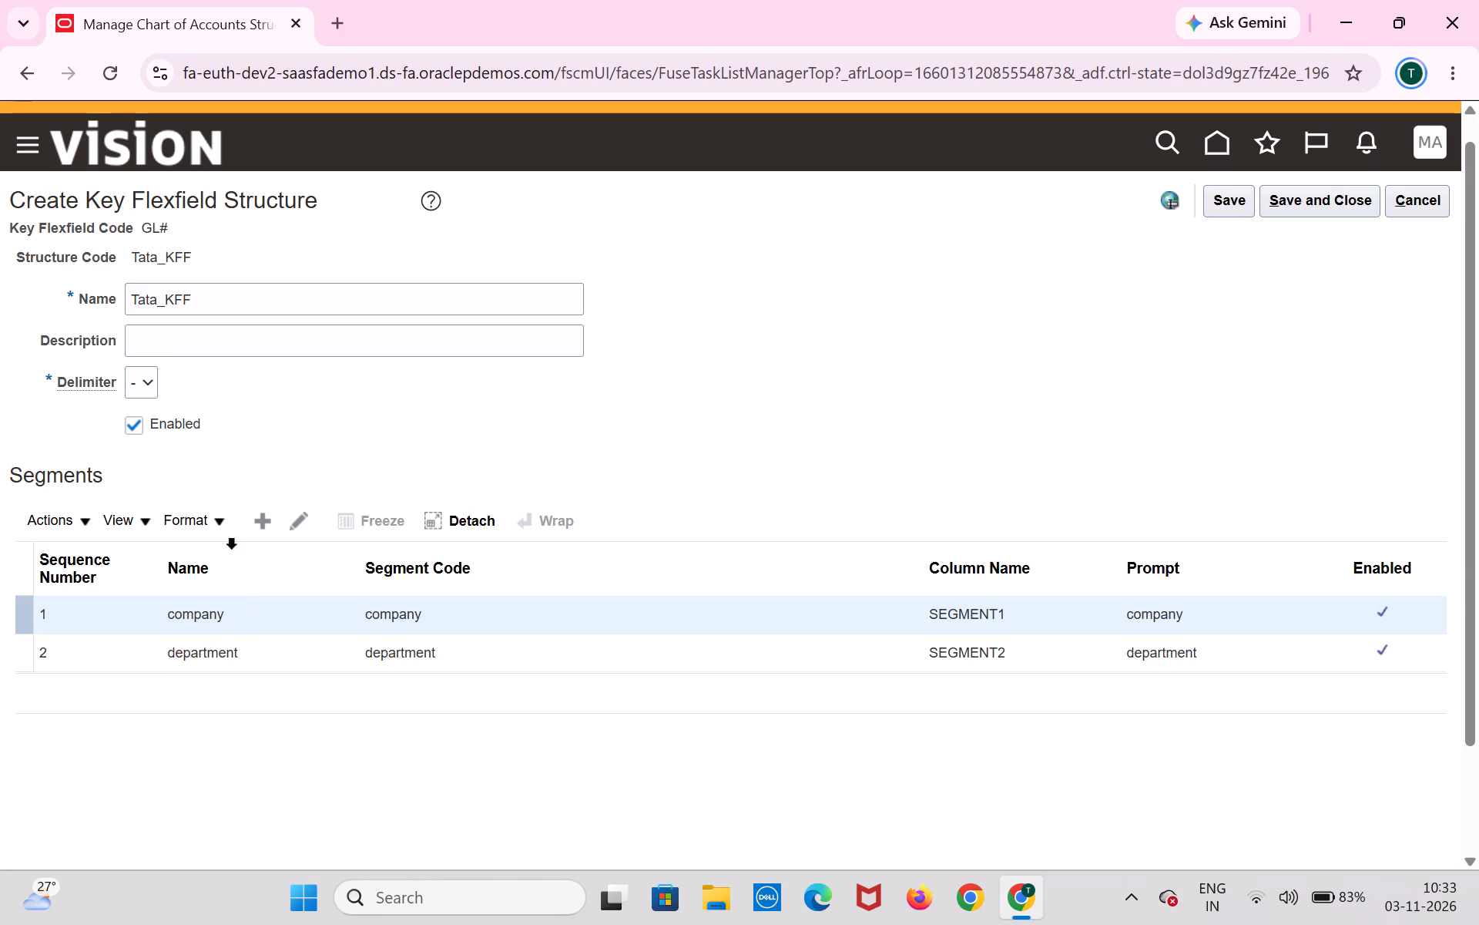
# Start creating a third segment in Tata_KFF with account as its segment code, API name and name.
pyautogui.click(268, 526)
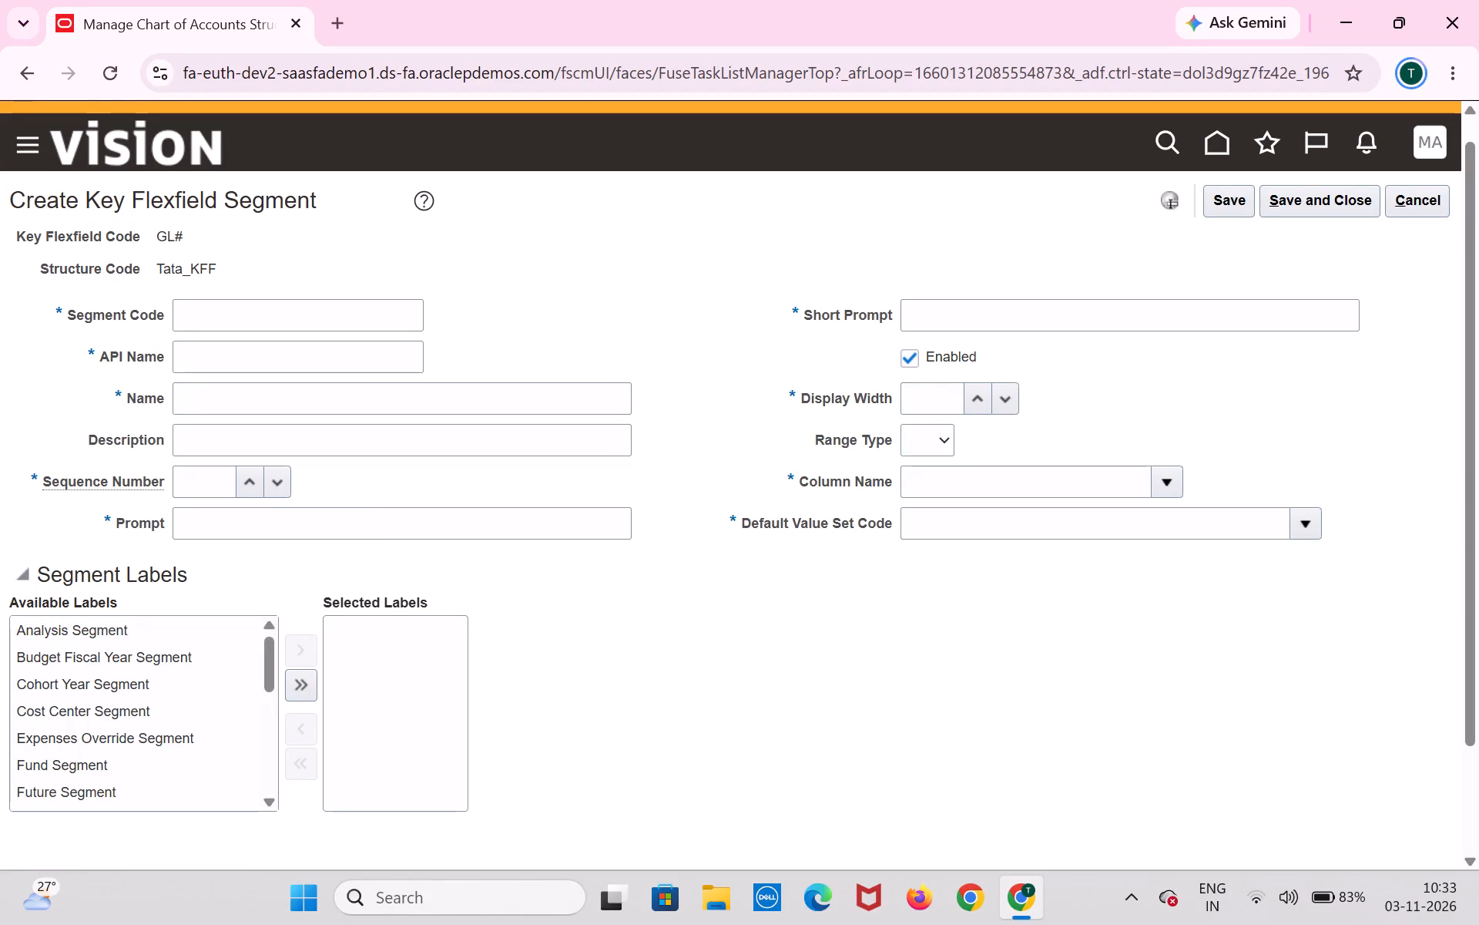
pyautogui.click(331, 317)
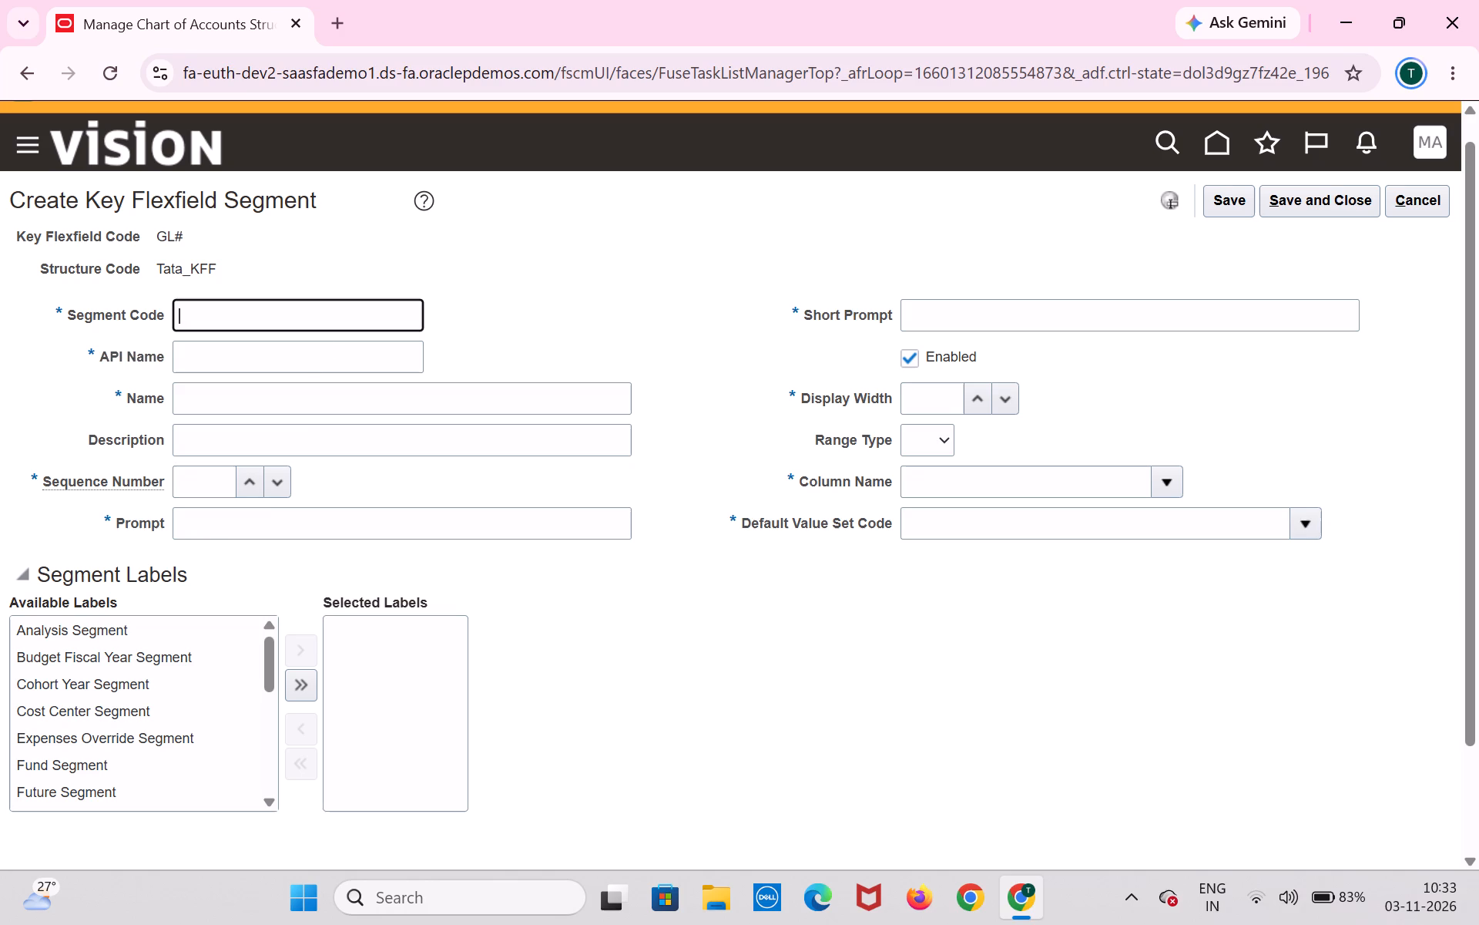
pyautogui.write('accoun')
pyautogui.press('t')
pyautogui.hotkey('ctrl', 'a')
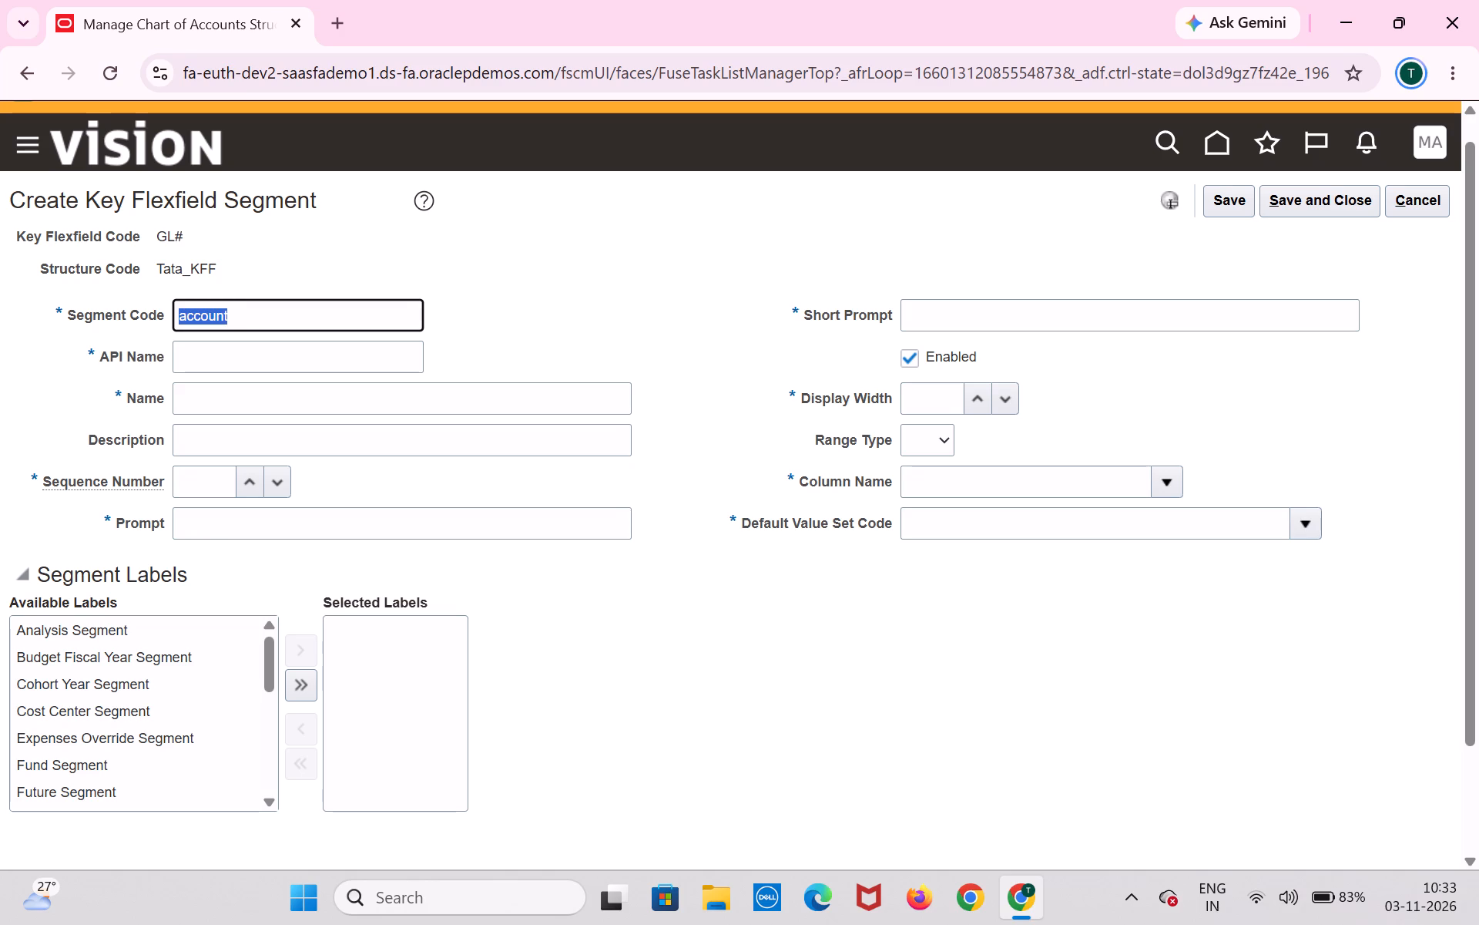
pyautogui.hotkey('ctrl', 'c')
pyautogui.press('Tab')
pyautogui.press('Tab')
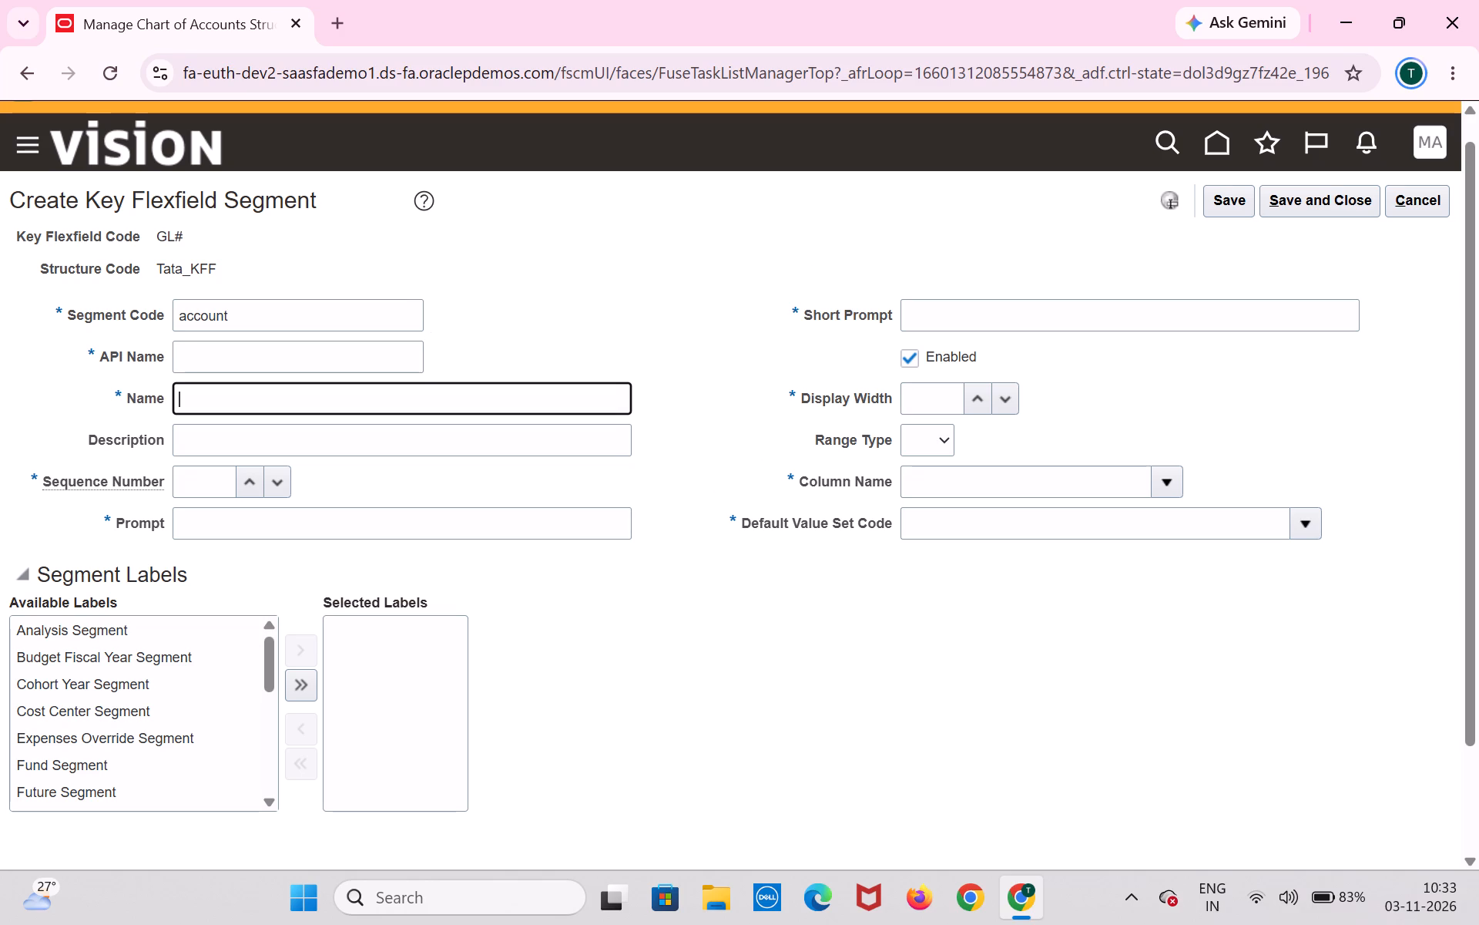
pyautogui.hotkey('ctrl', 'v')
pyautogui.press('Tab')
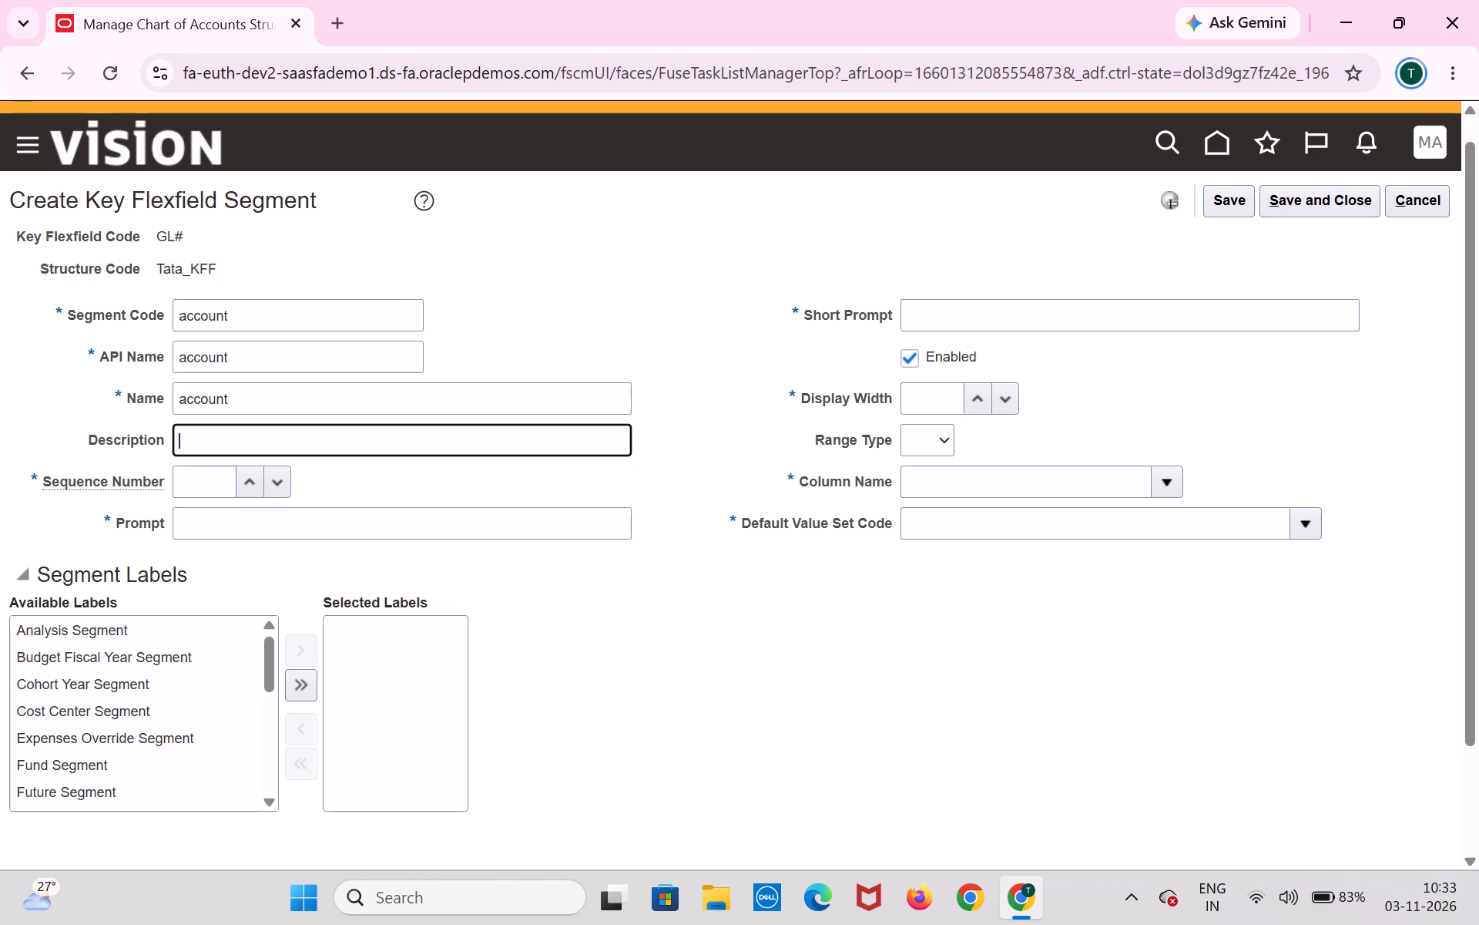
# Give the account segment sequence number 3, prompt and short prompt account, display width 5 and column name SEGMENT3.
pyautogui.press('Tab')
pyautogui.press('3')
pyautogui.press('Tab')
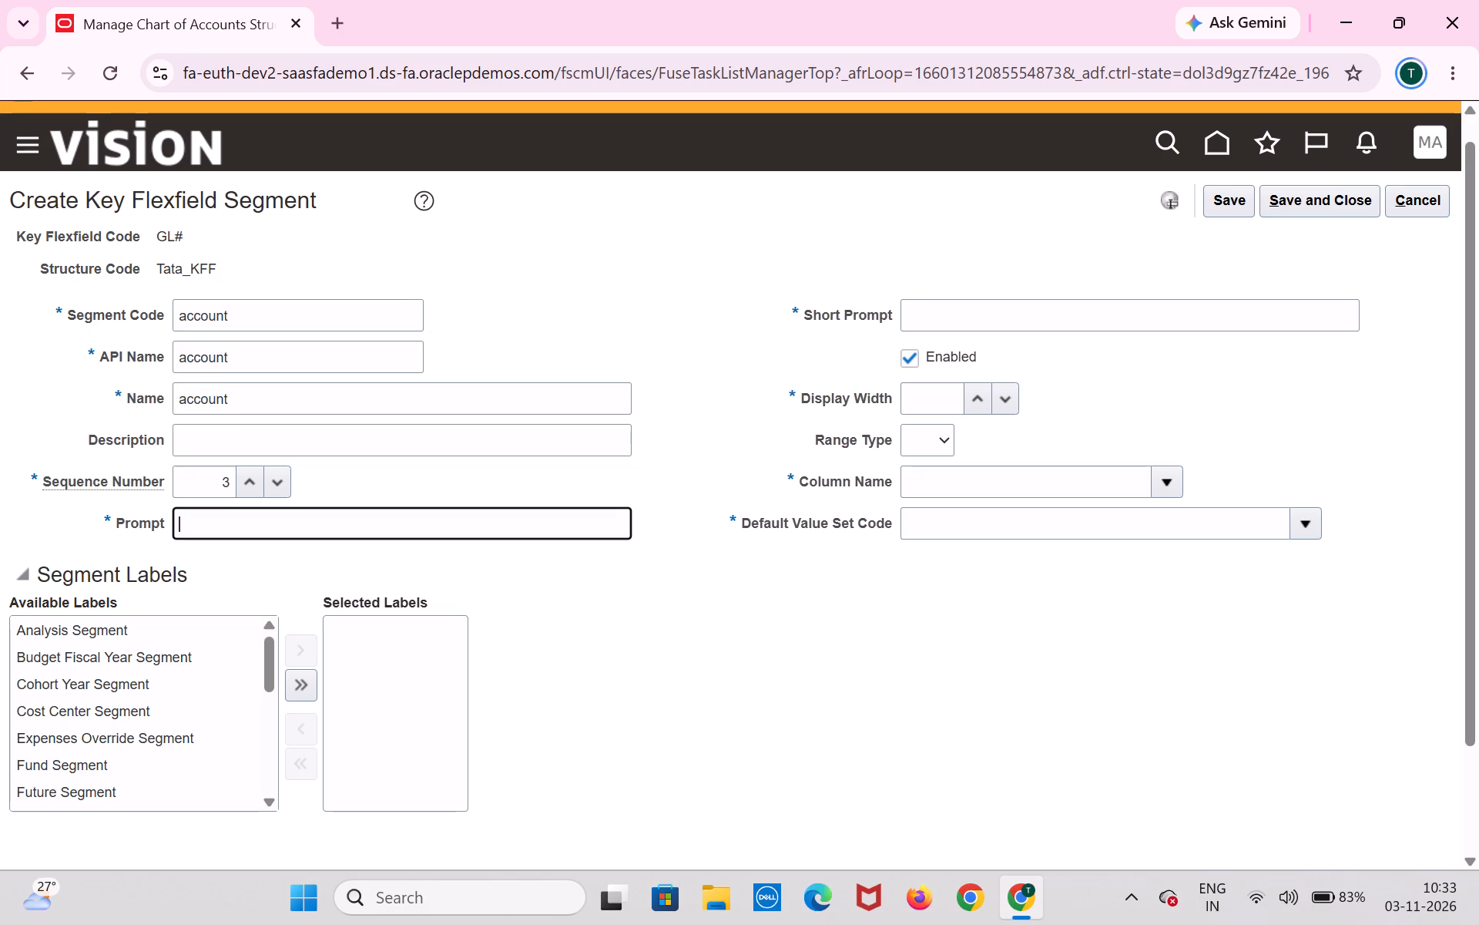
pyautogui.hotkey('ctrl', 'v')
pyautogui.press('Tab')
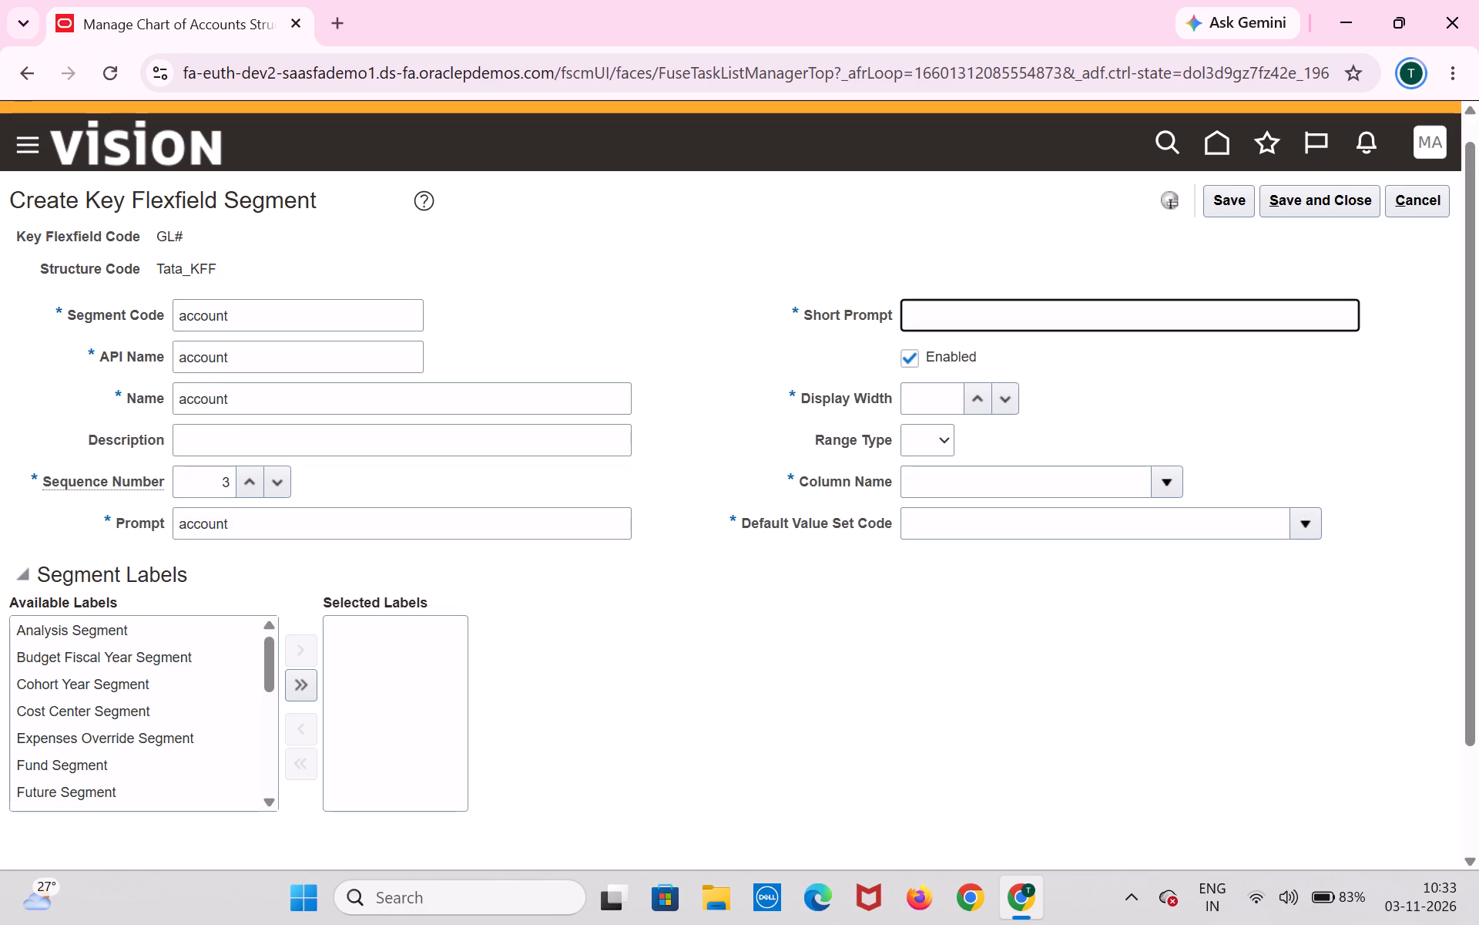
pyautogui.hotkey('ctrl', 'v')
pyautogui.press('Tab')
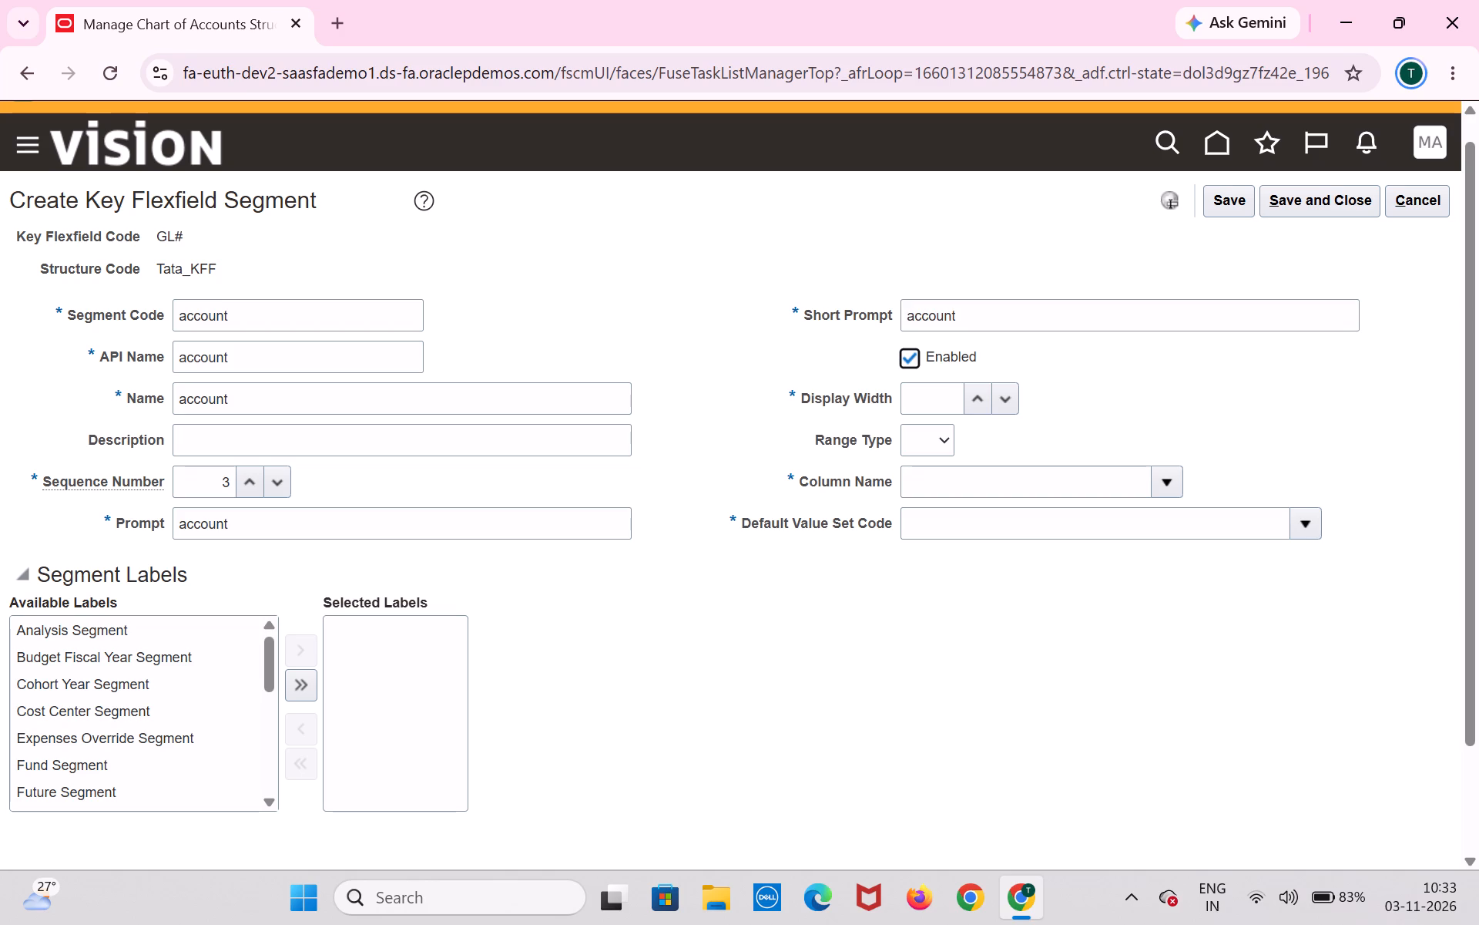
pyautogui.press('Tab')
pyautogui.press('5')
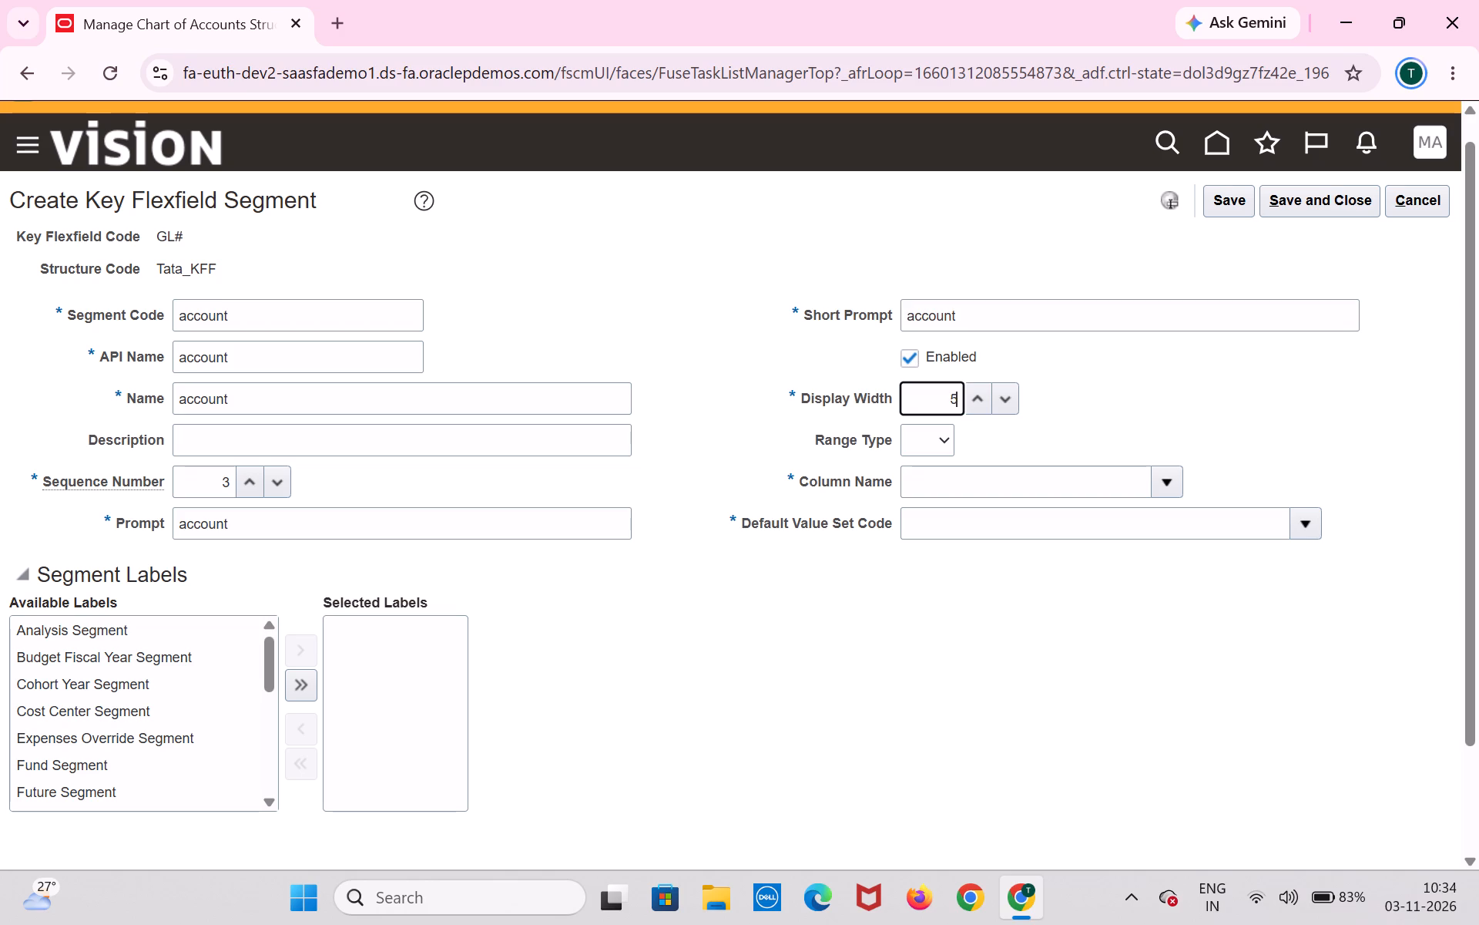
pyautogui.press('Tab')
pyautogui.press('Tab')
pyautogui.press('Down')
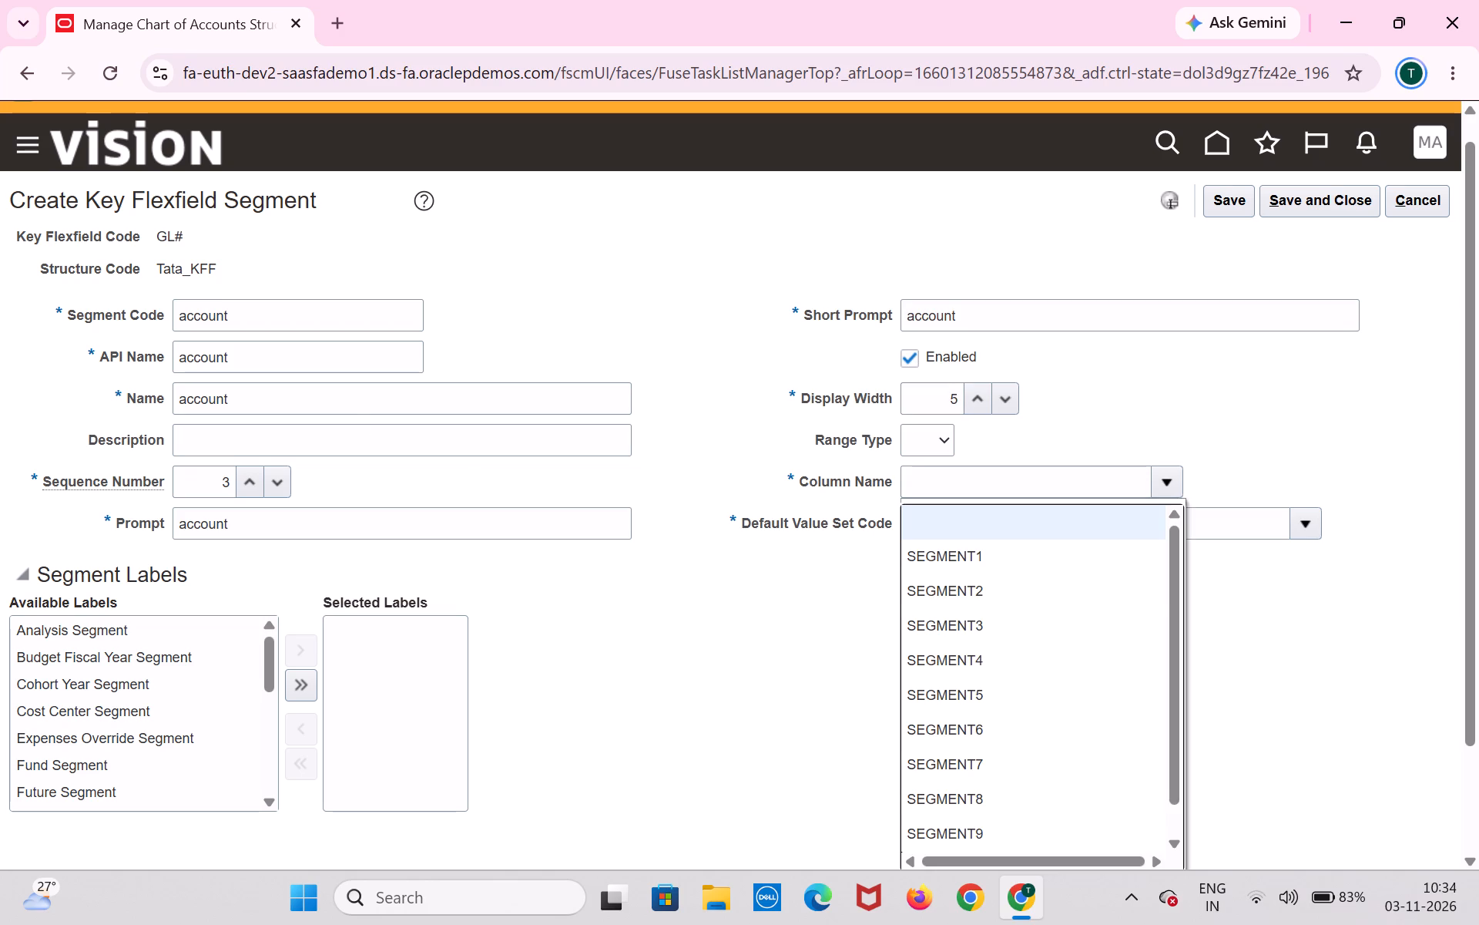
pyautogui.click(957, 627)
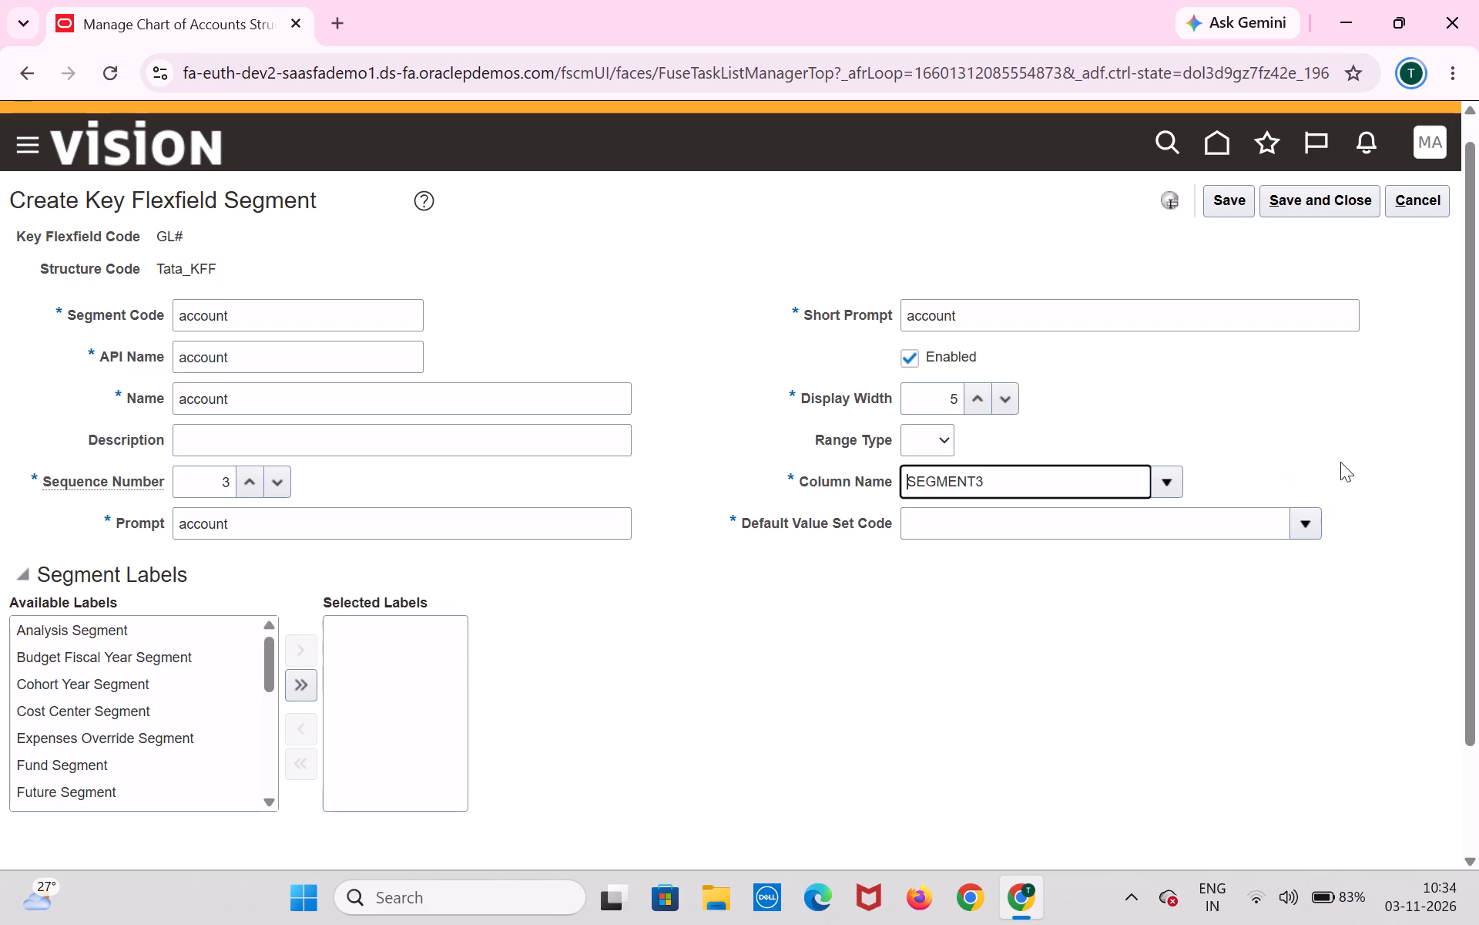
# Search the value sets for Tata and assign Tata account value set as the account segment's default value set.
pyautogui.click(1316, 527)
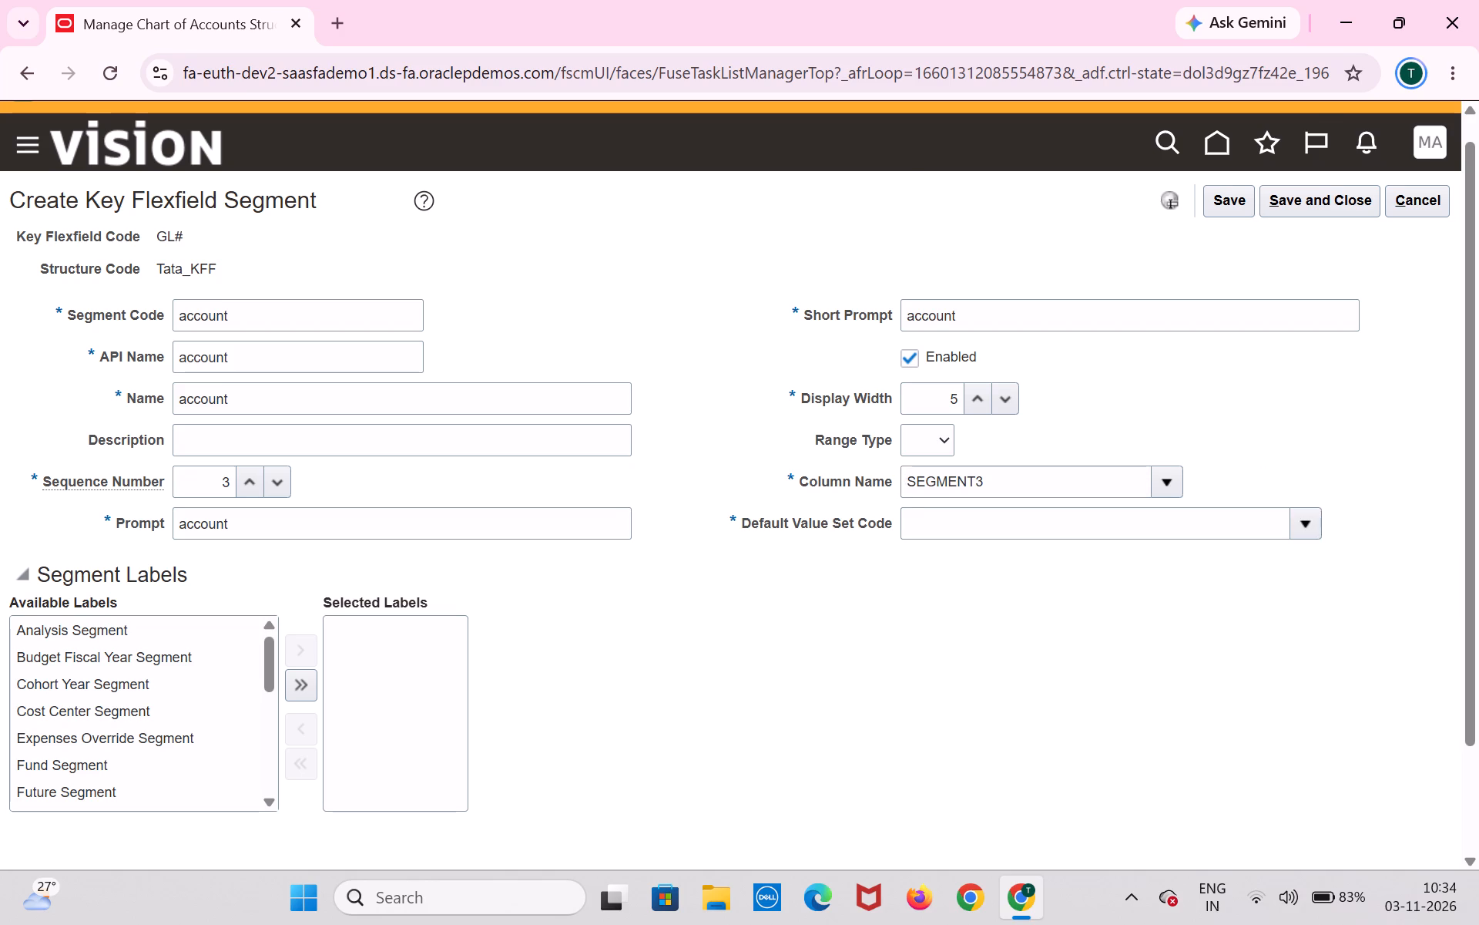
pyautogui.click(945, 485)
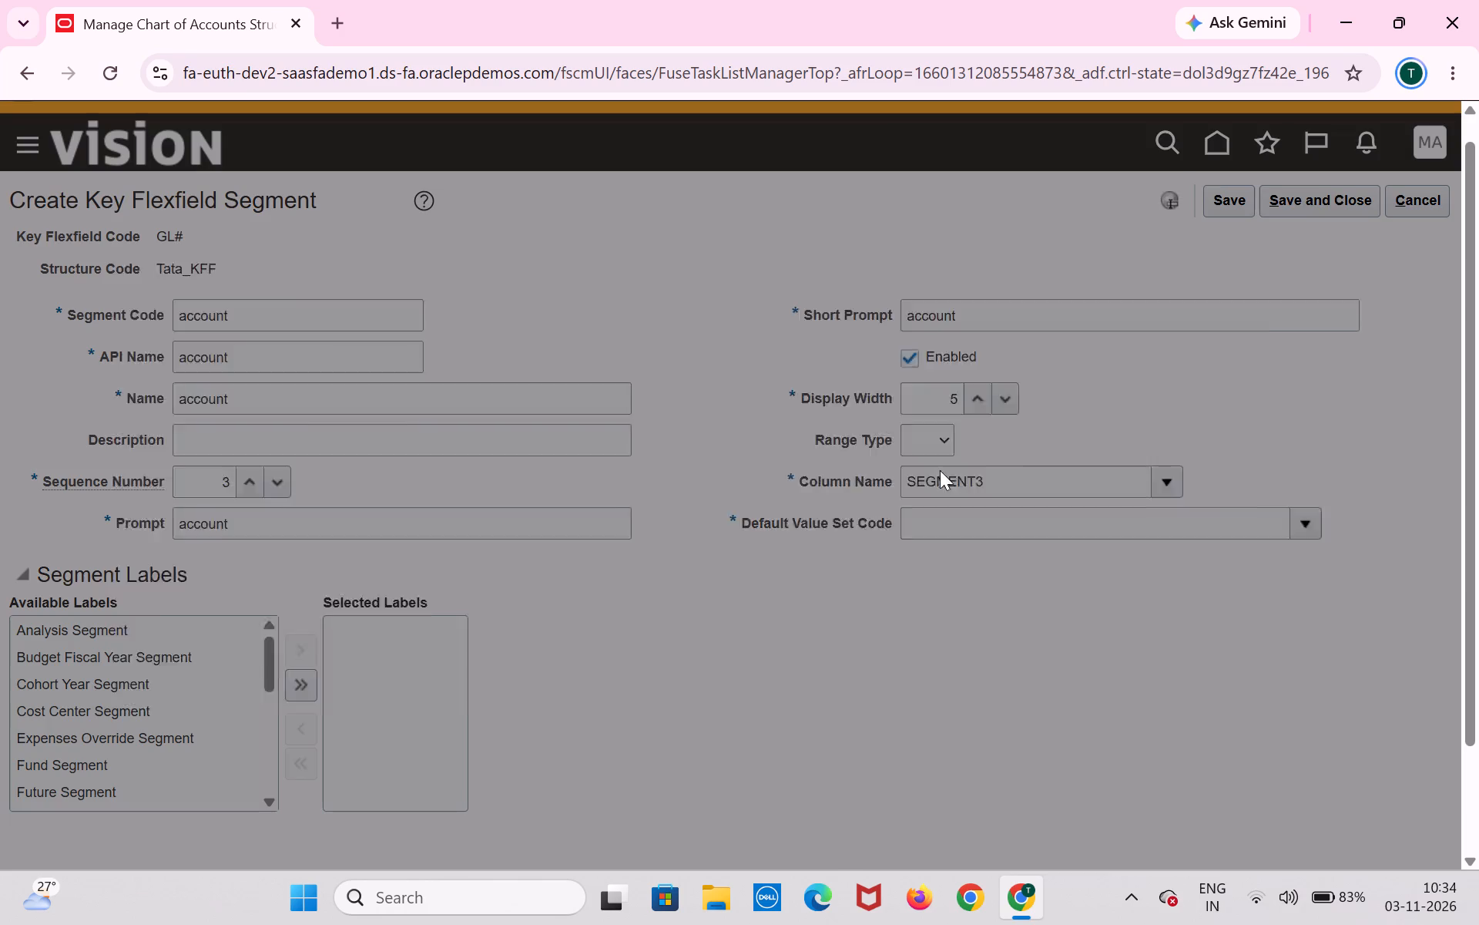
pyautogui.click(493, 381)
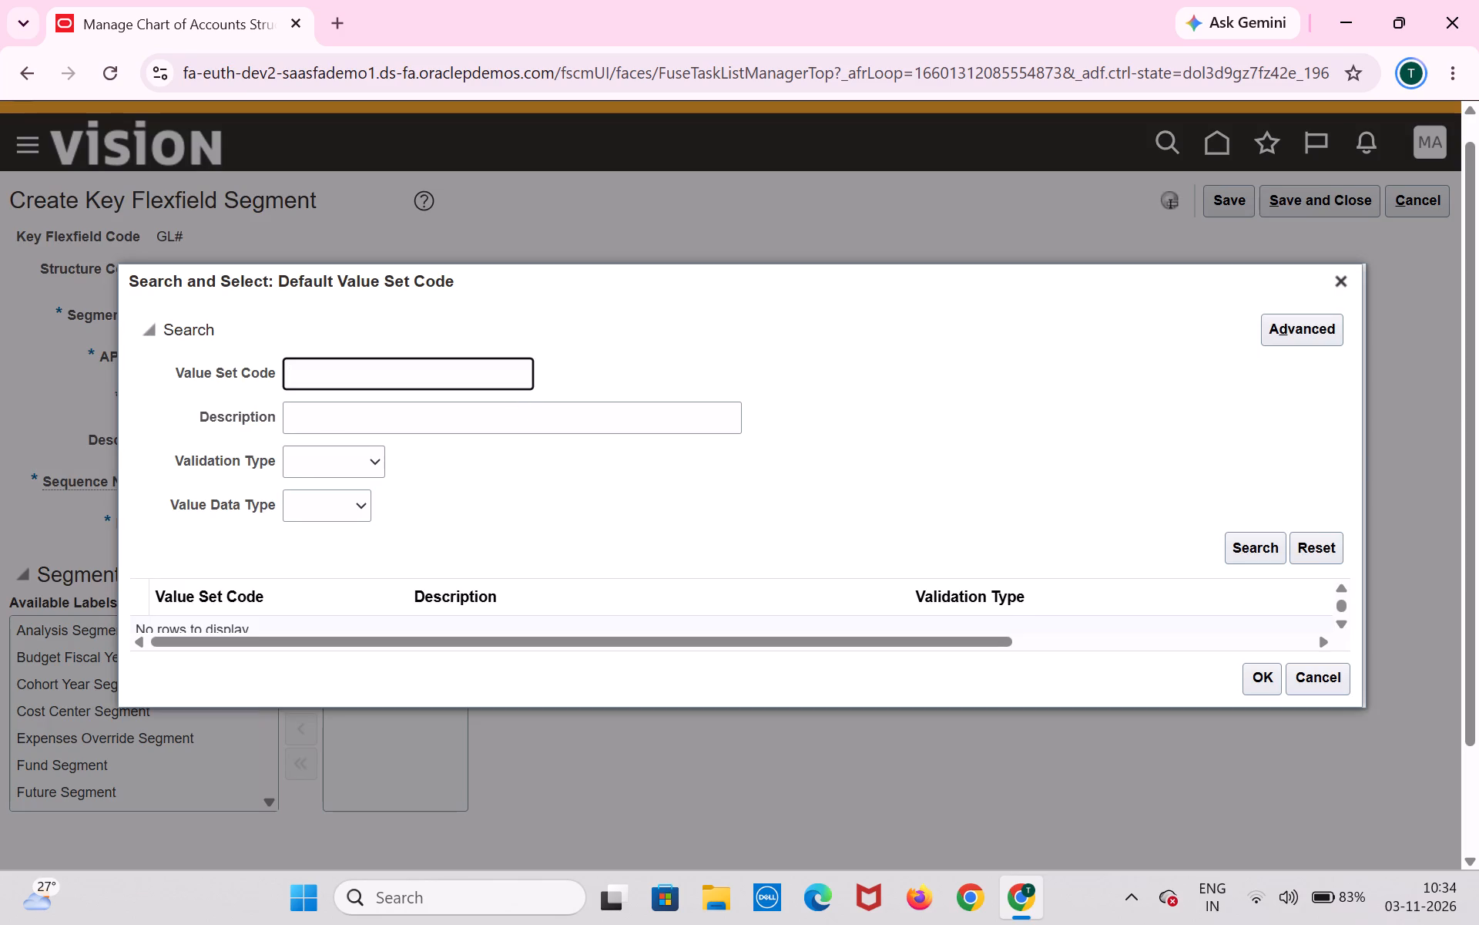
pyautogui.hotkey('shift', 't')
pyautogui.press('a')
pyautogui.write('ta')
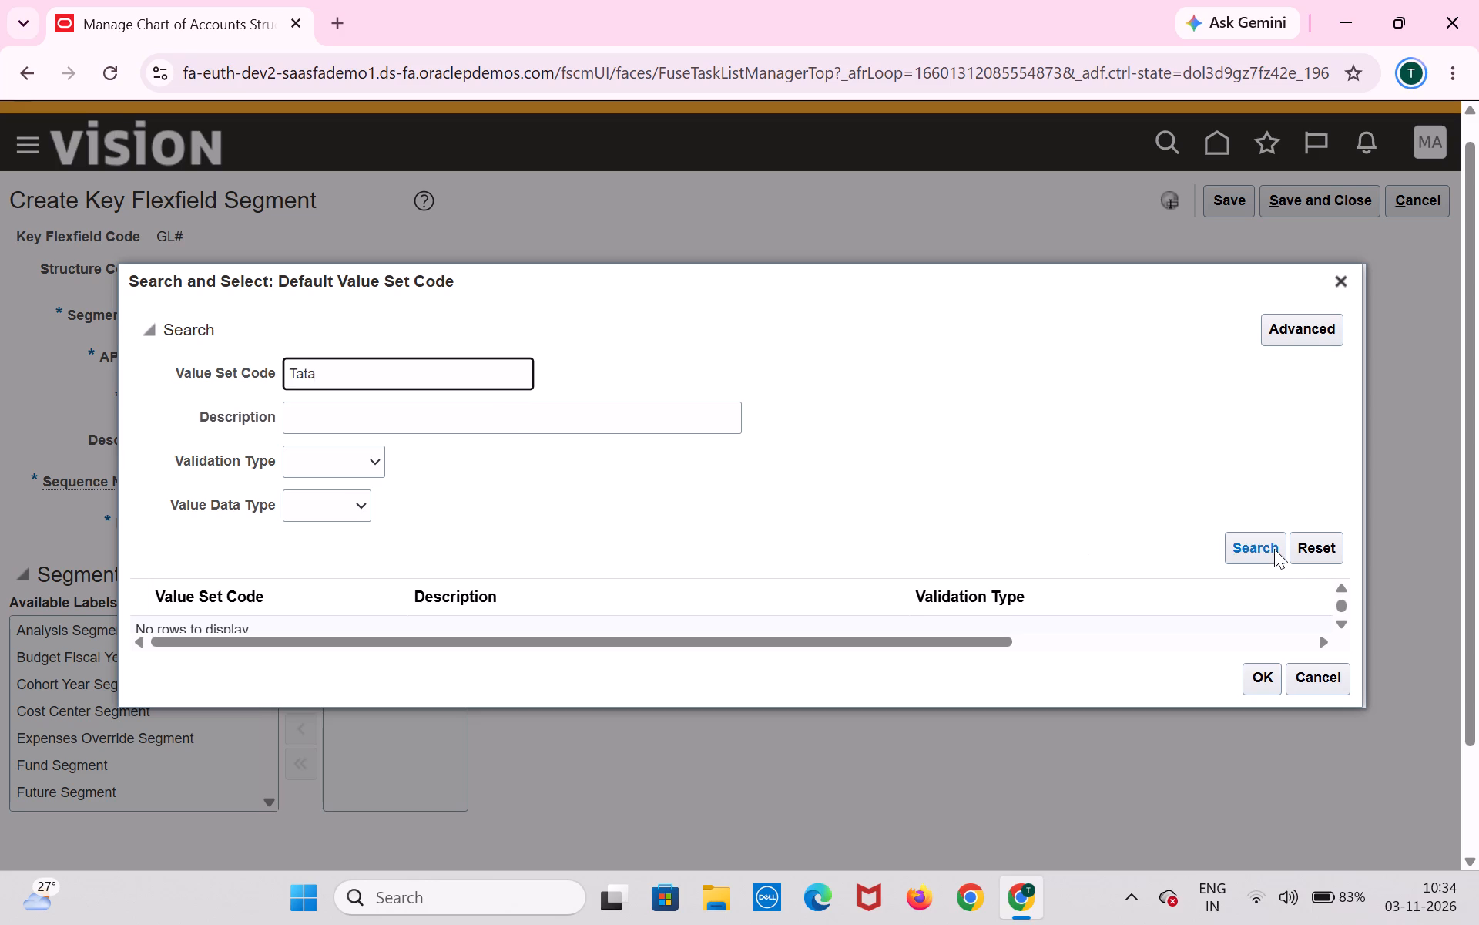
pyautogui.click(1274, 549)
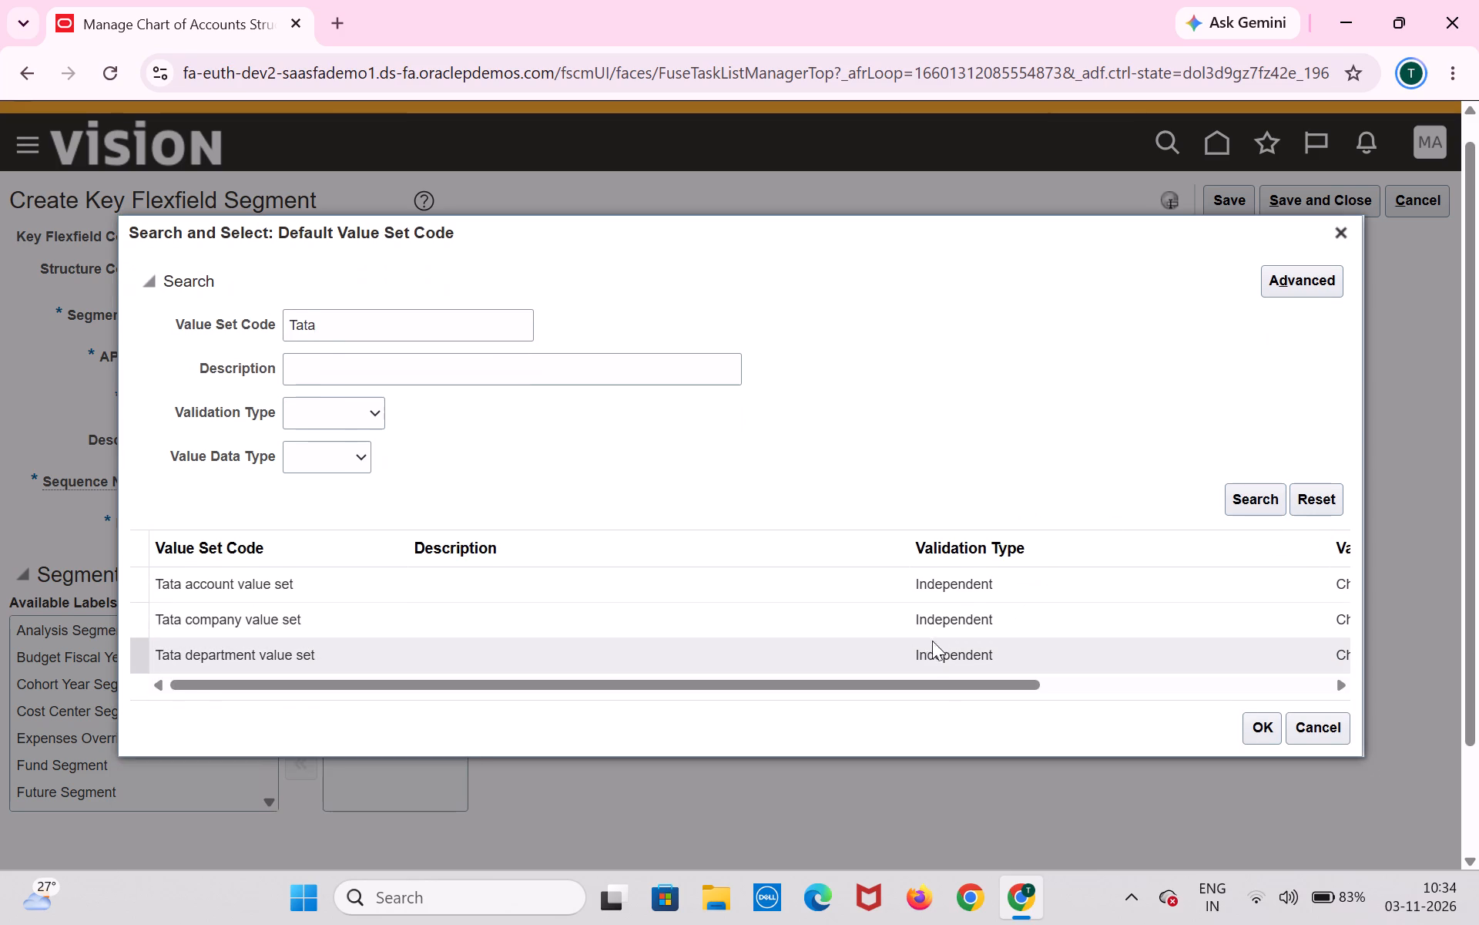
pyautogui.click(911, 588)
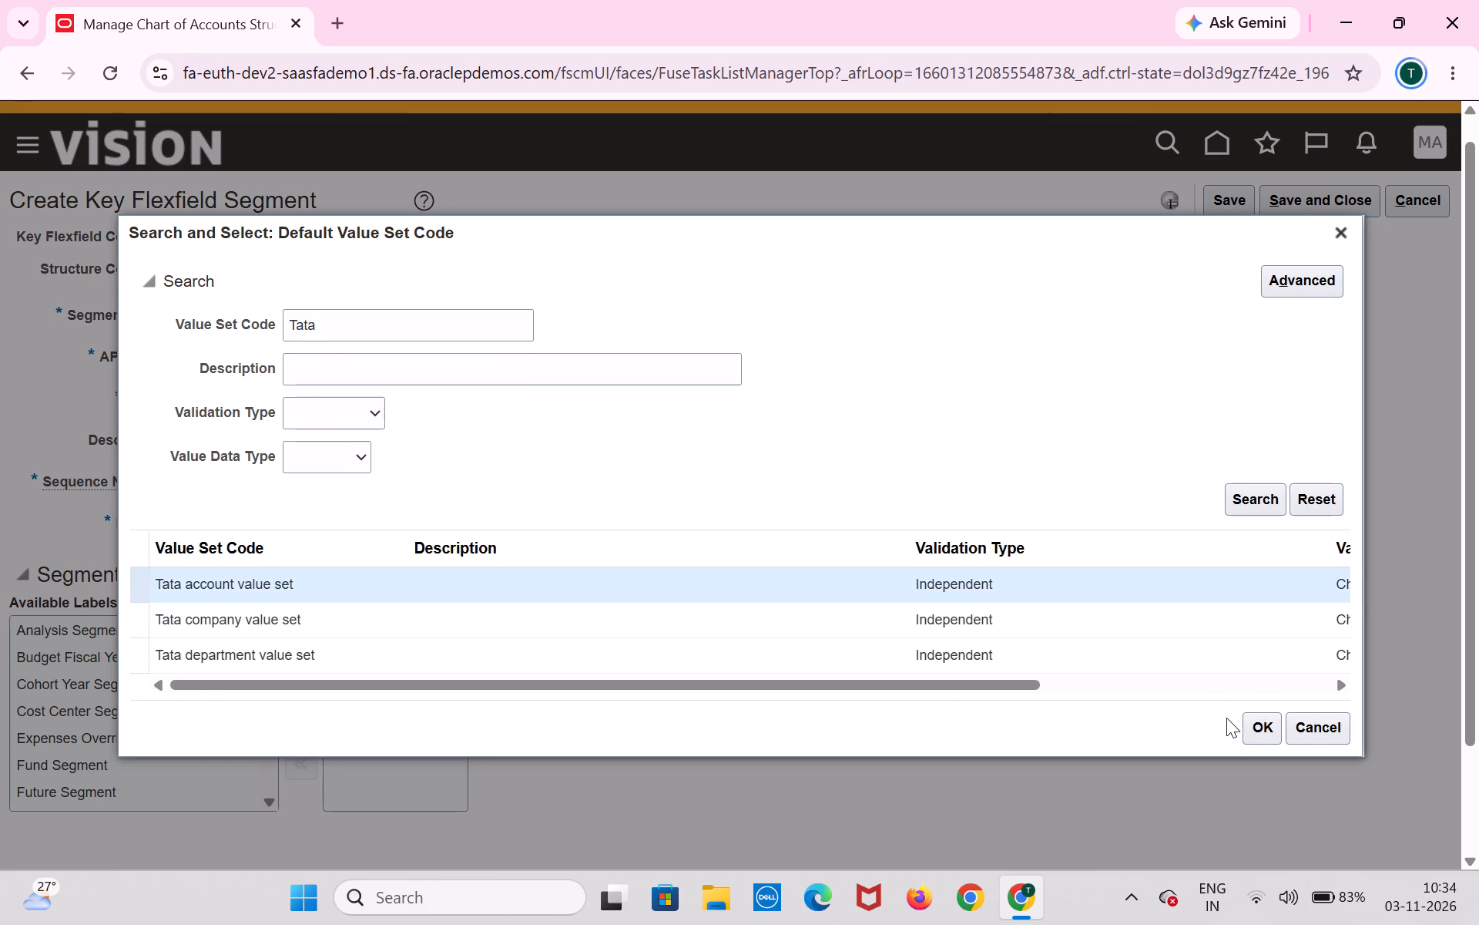
pyautogui.click(1250, 731)
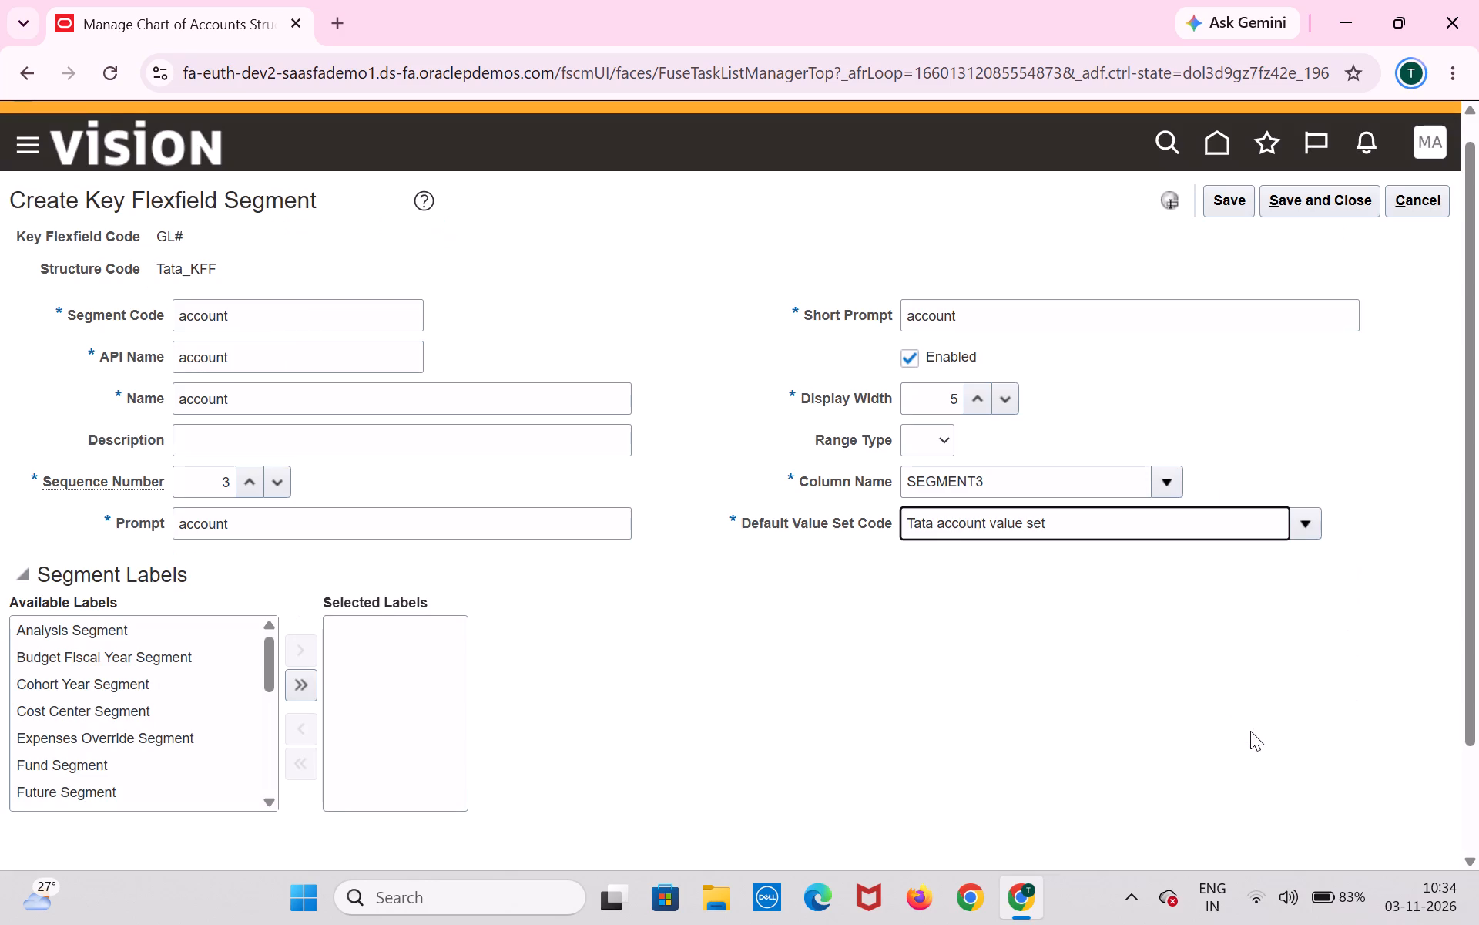
# Search the value sets for corporate and set Corporate Account as the account segment's default value set.
pyautogui.scroll(-1, 197, 730)
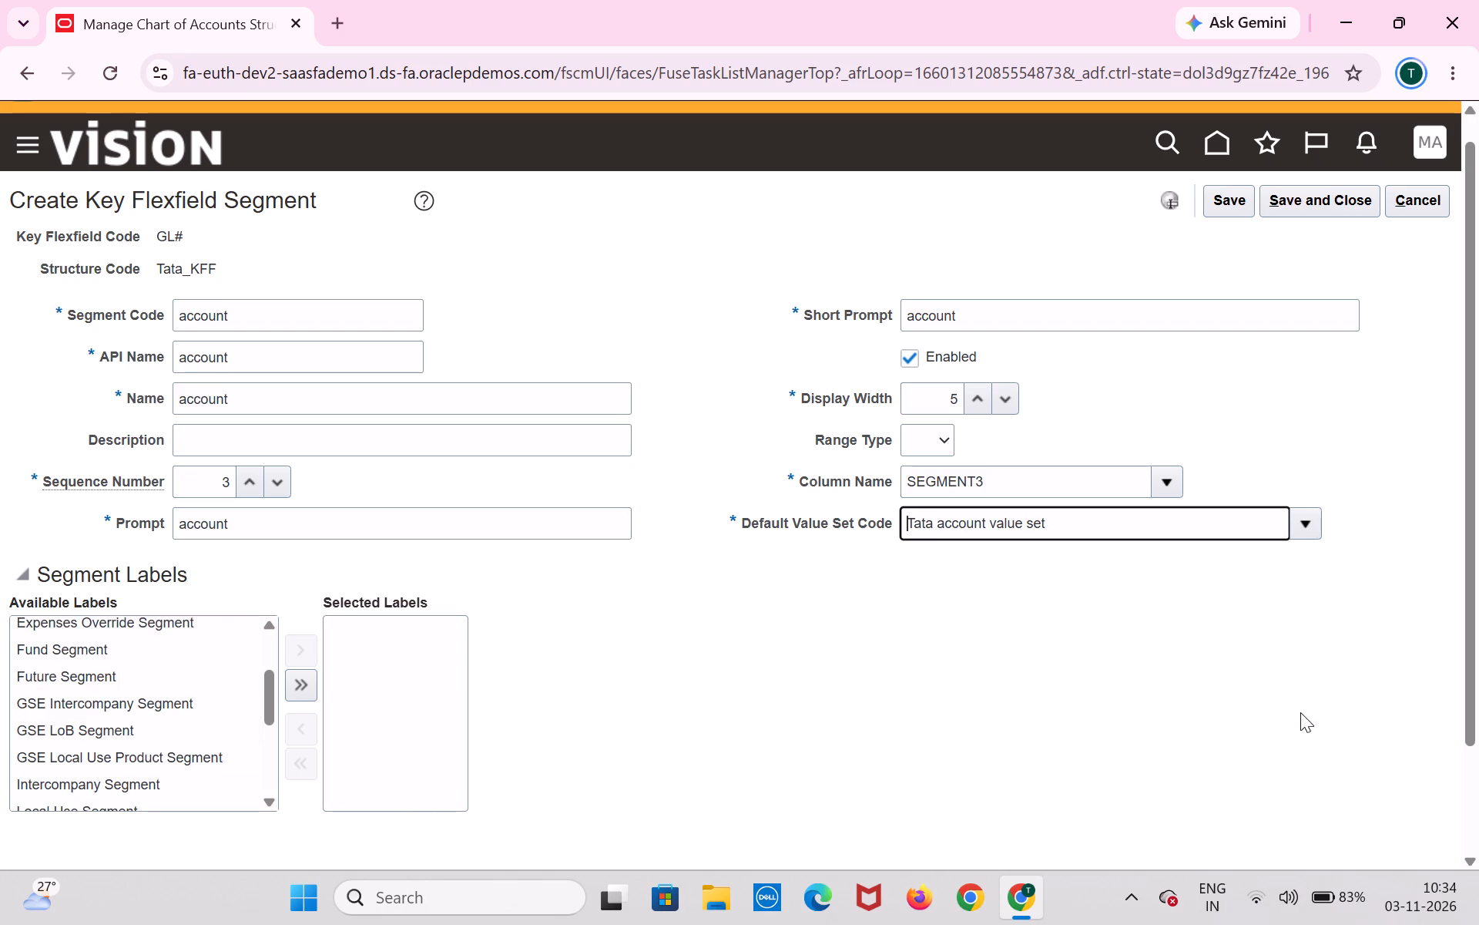
pyautogui.click(1310, 521)
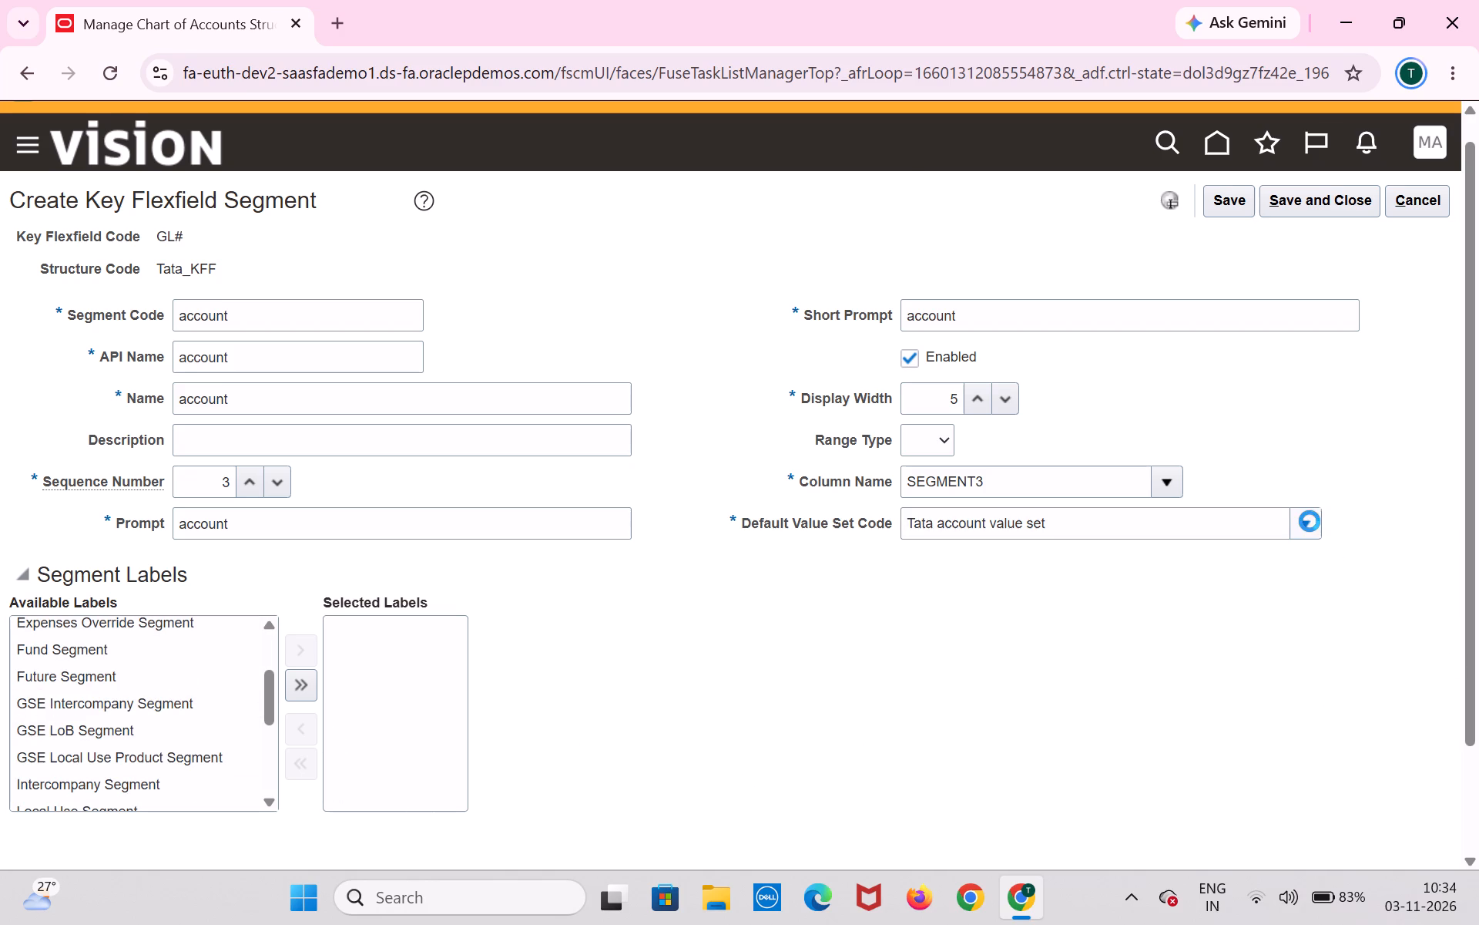
pyautogui.click(954, 481)
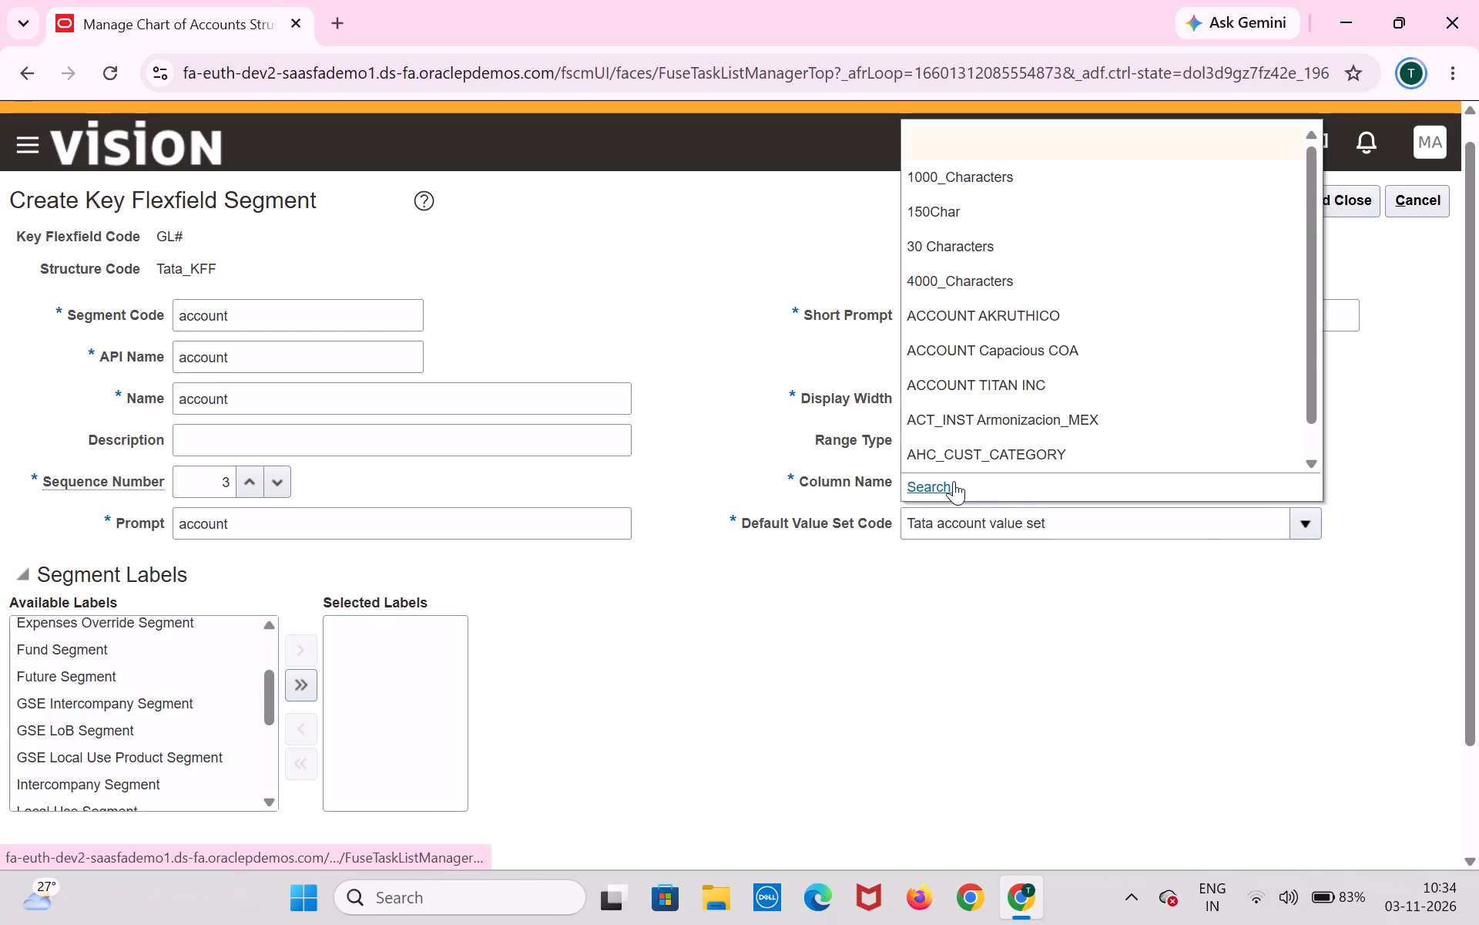
pyautogui.click(511, 373)
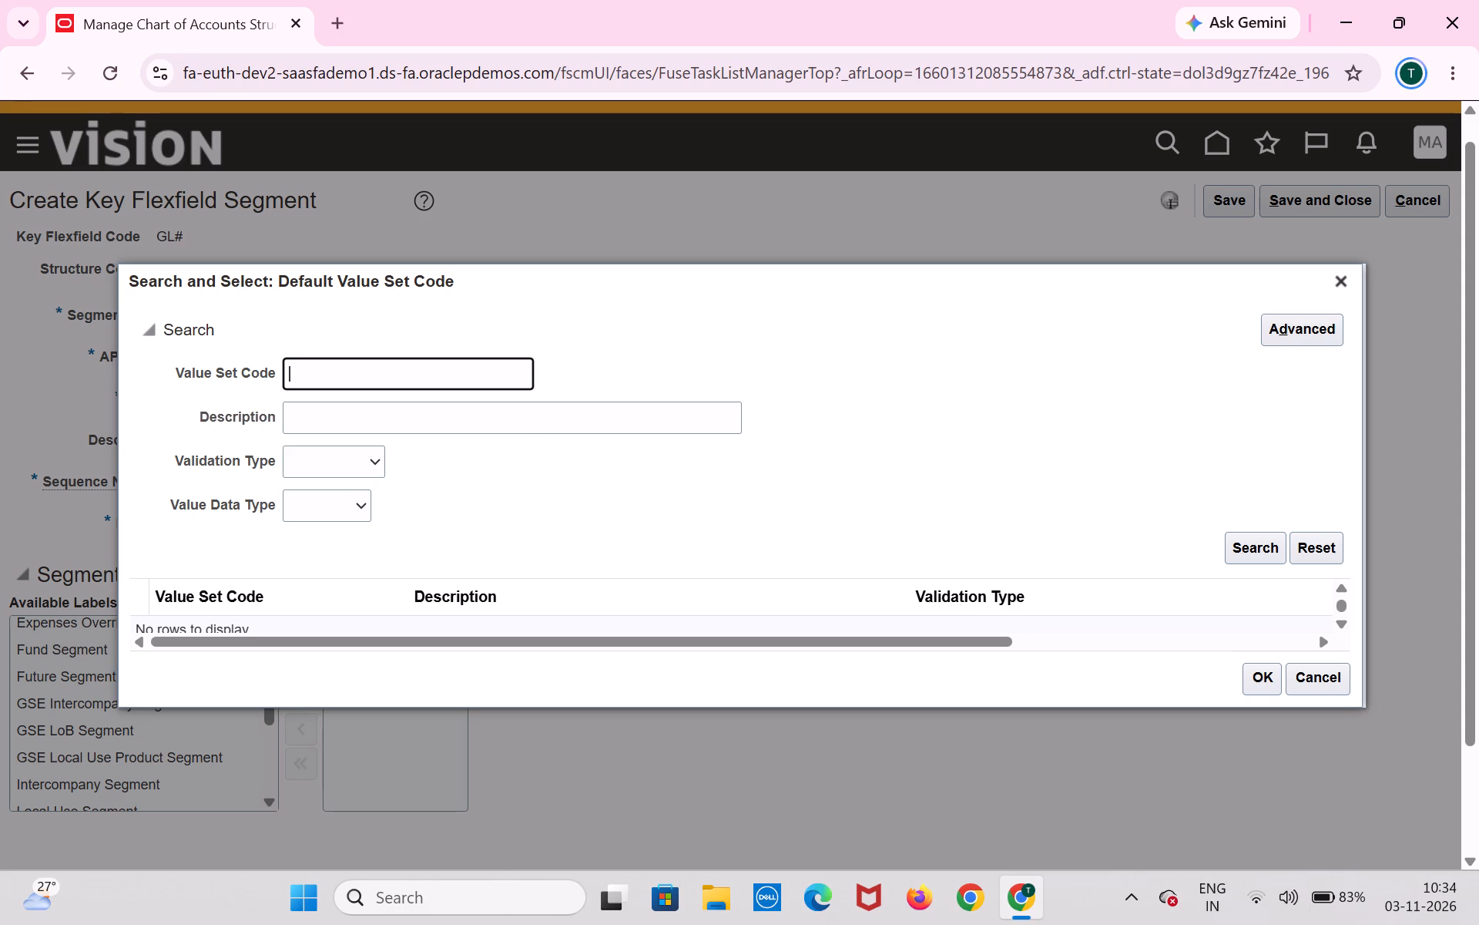
pyautogui.write('corpo')
pyautogui.write('rate')
pyautogui.press('Return')
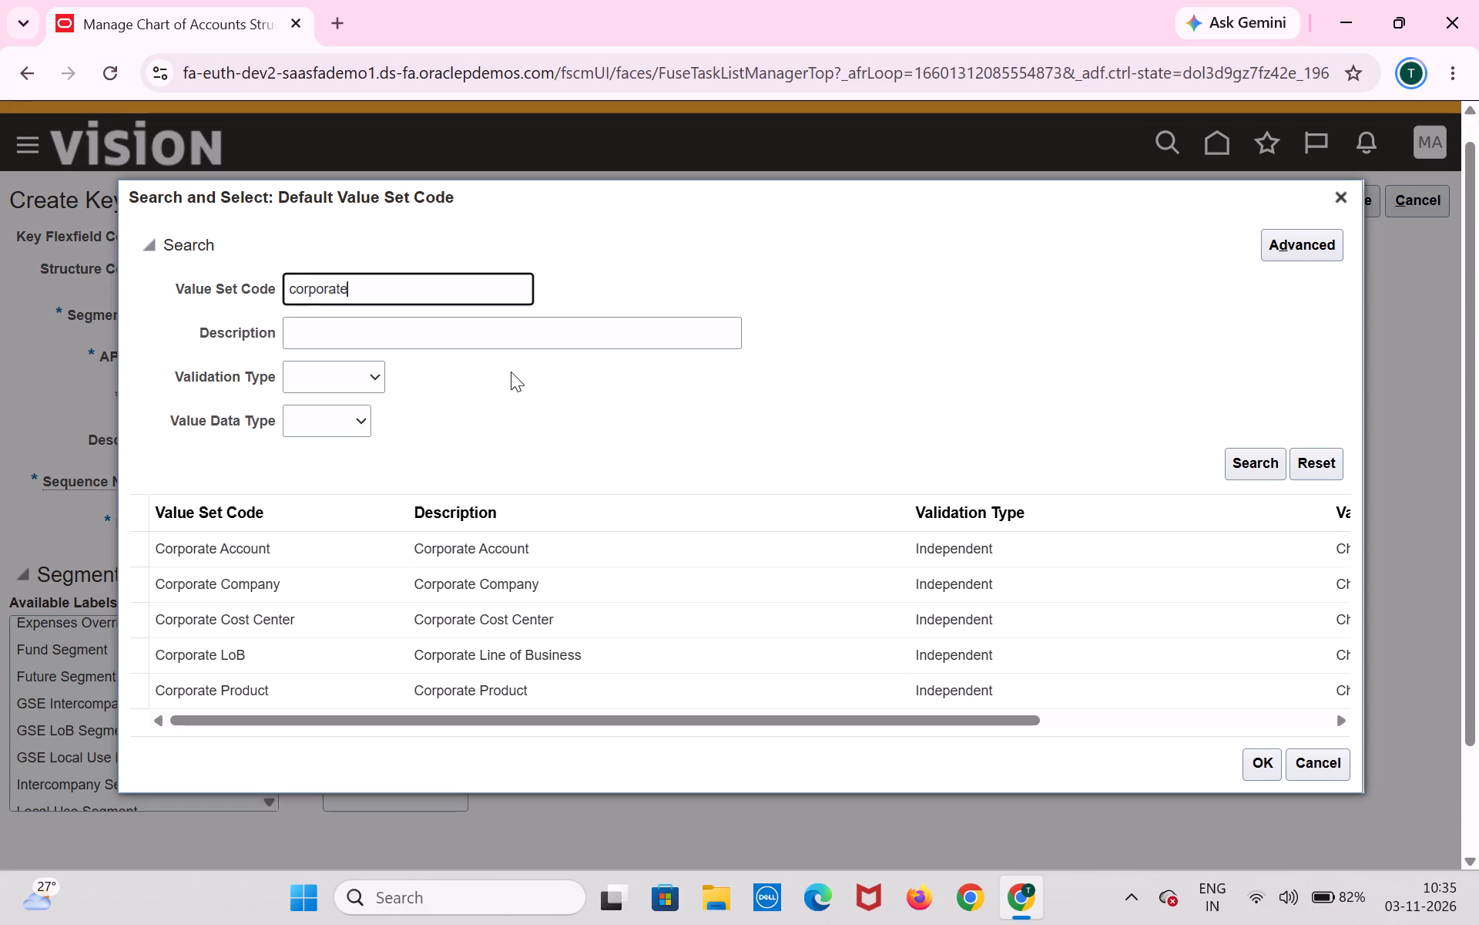
pyautogui.click(515, 543)
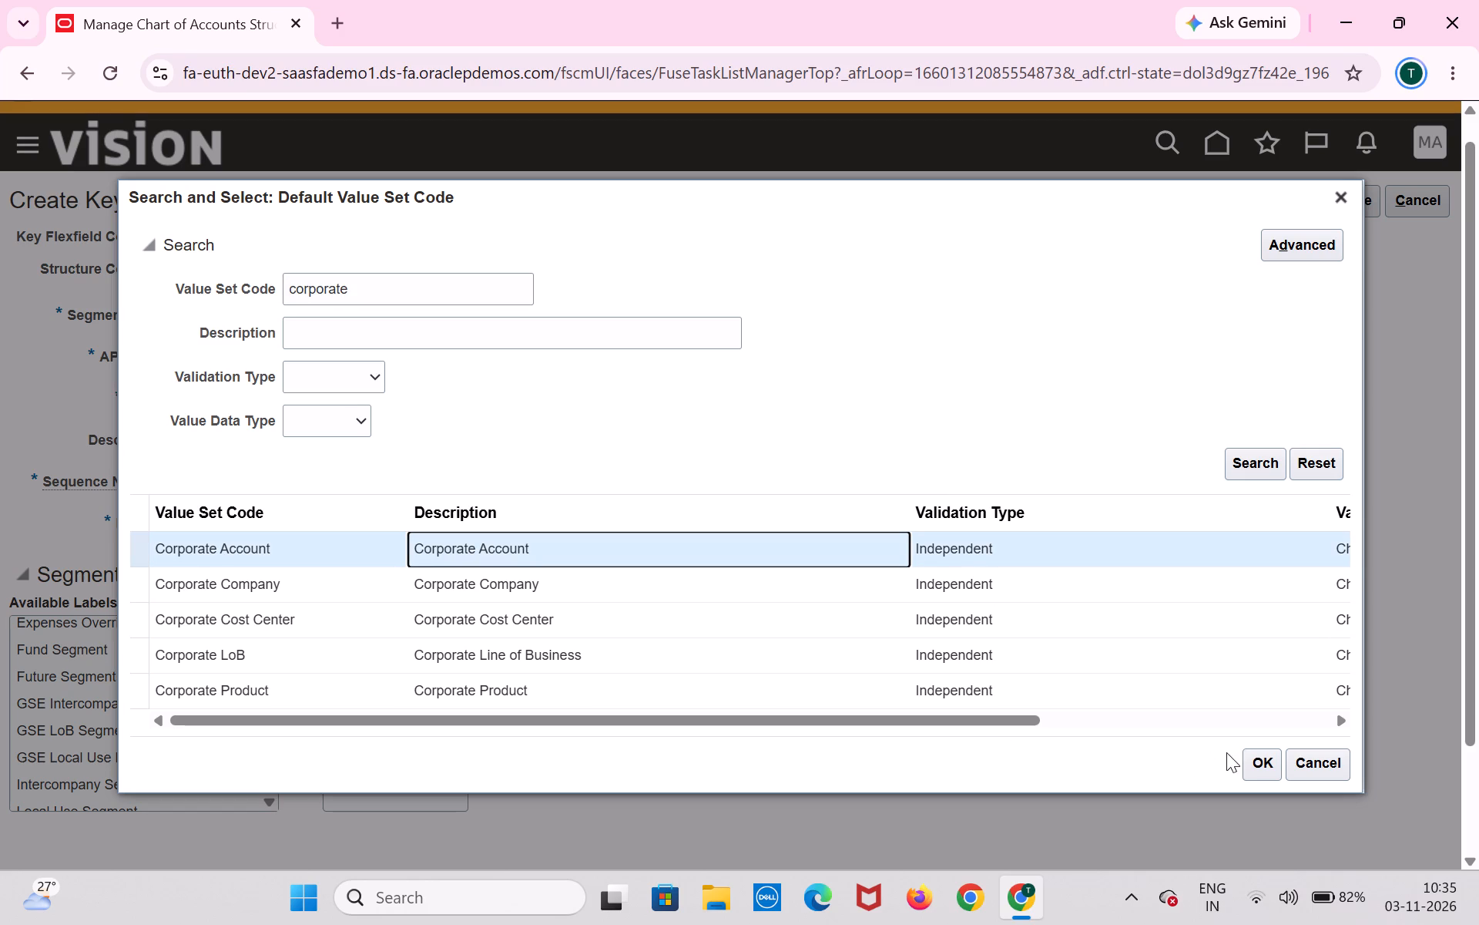
pyautogui.click(1249, 761)
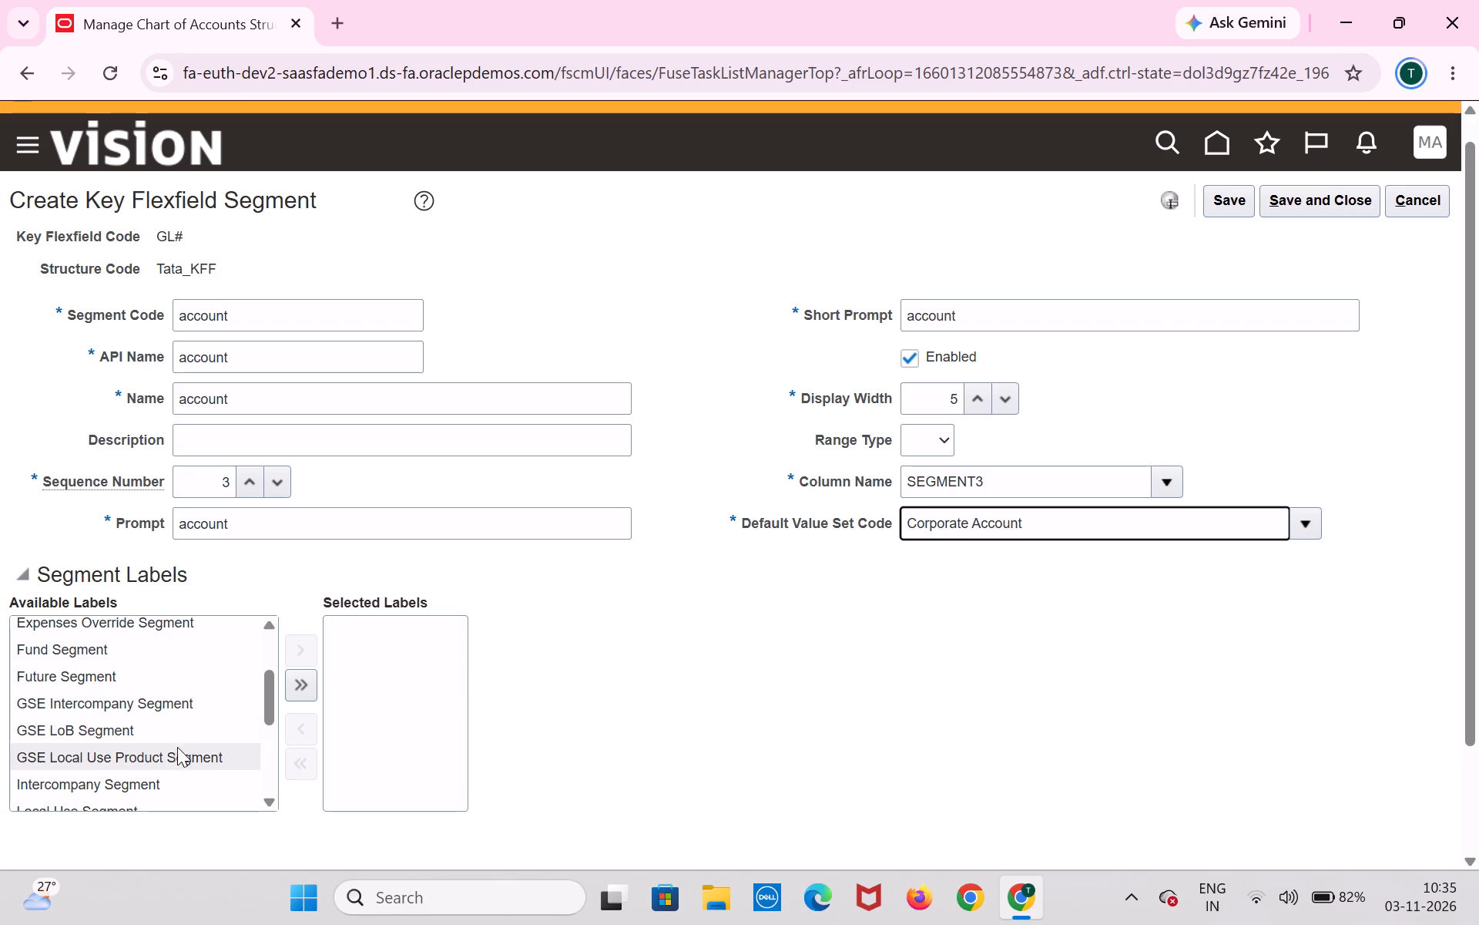
# Assign the Natural Account Segment label to the account segment, and save and close the segment.
pyautogui.scroll(-2, 177, 748)
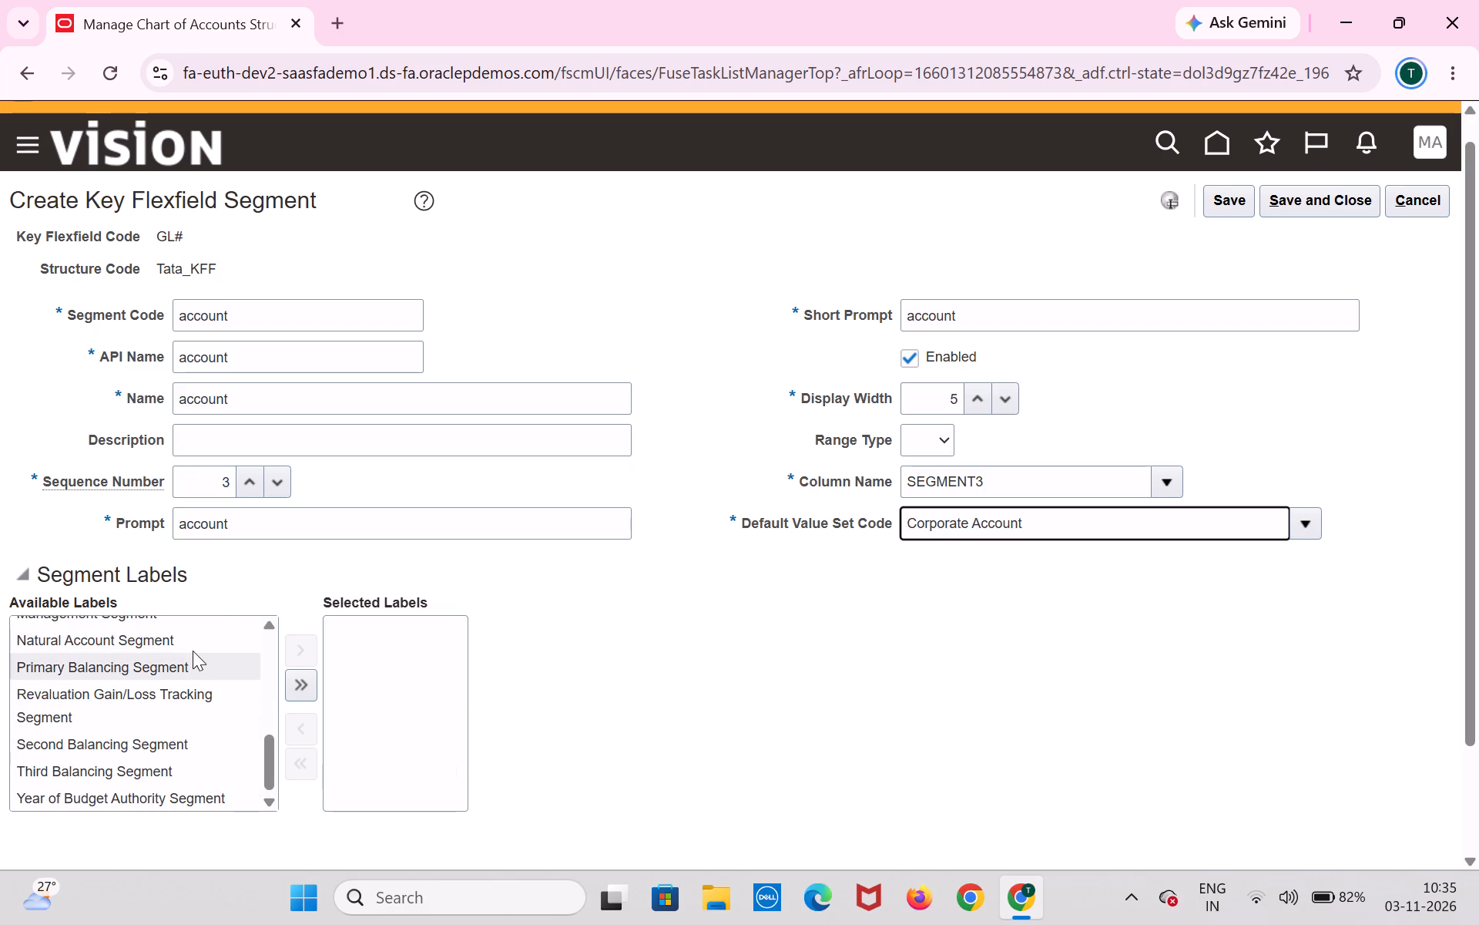
pyautogui.doubleClick(193, 651)
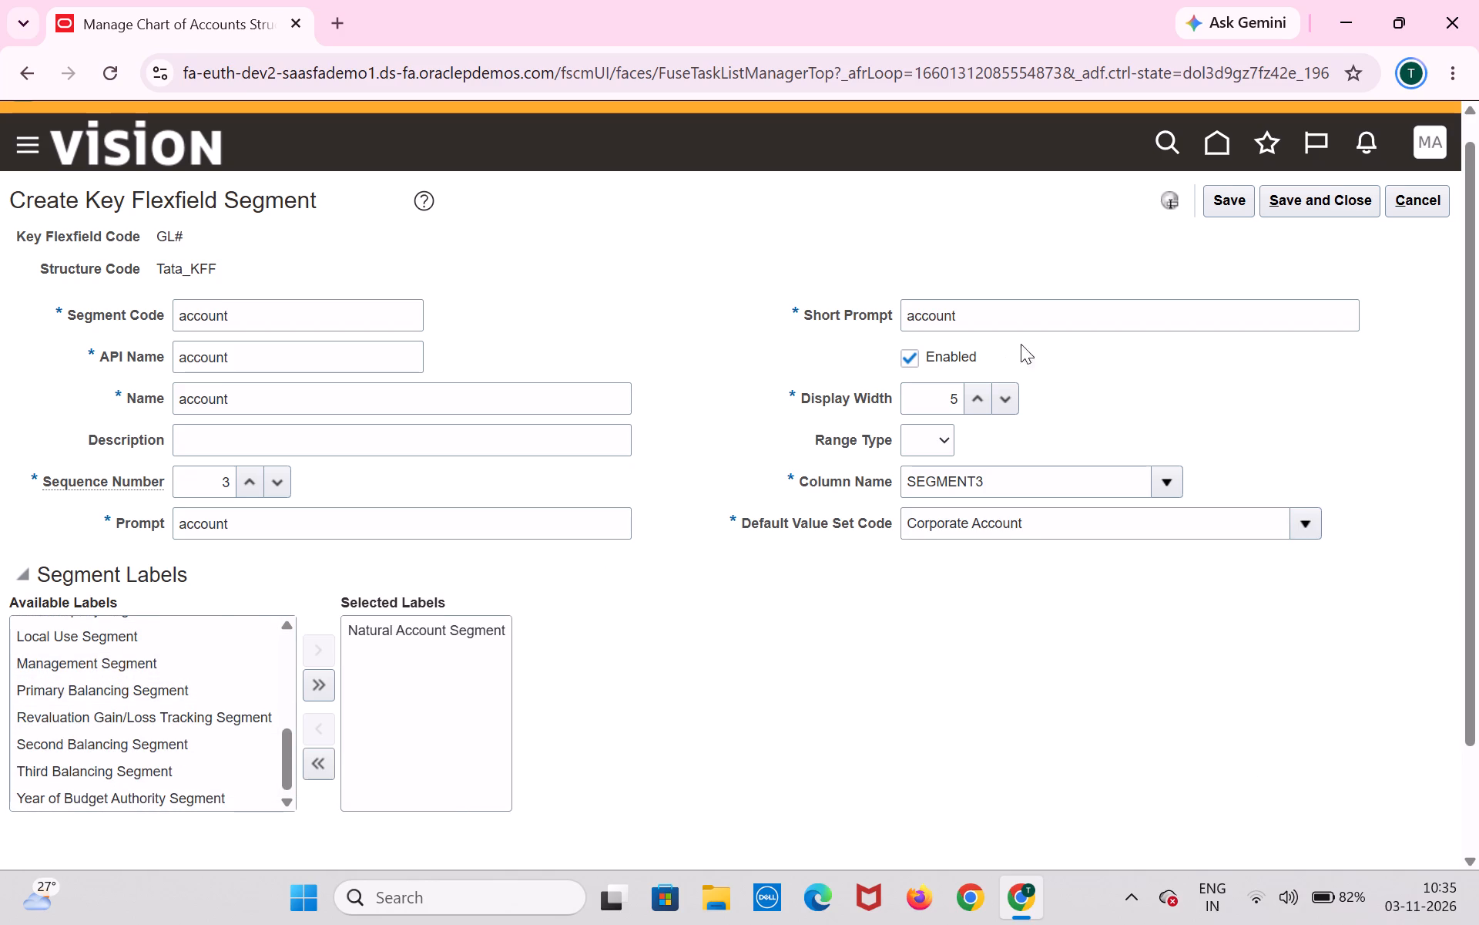
pyautogui.click(1310, 200)
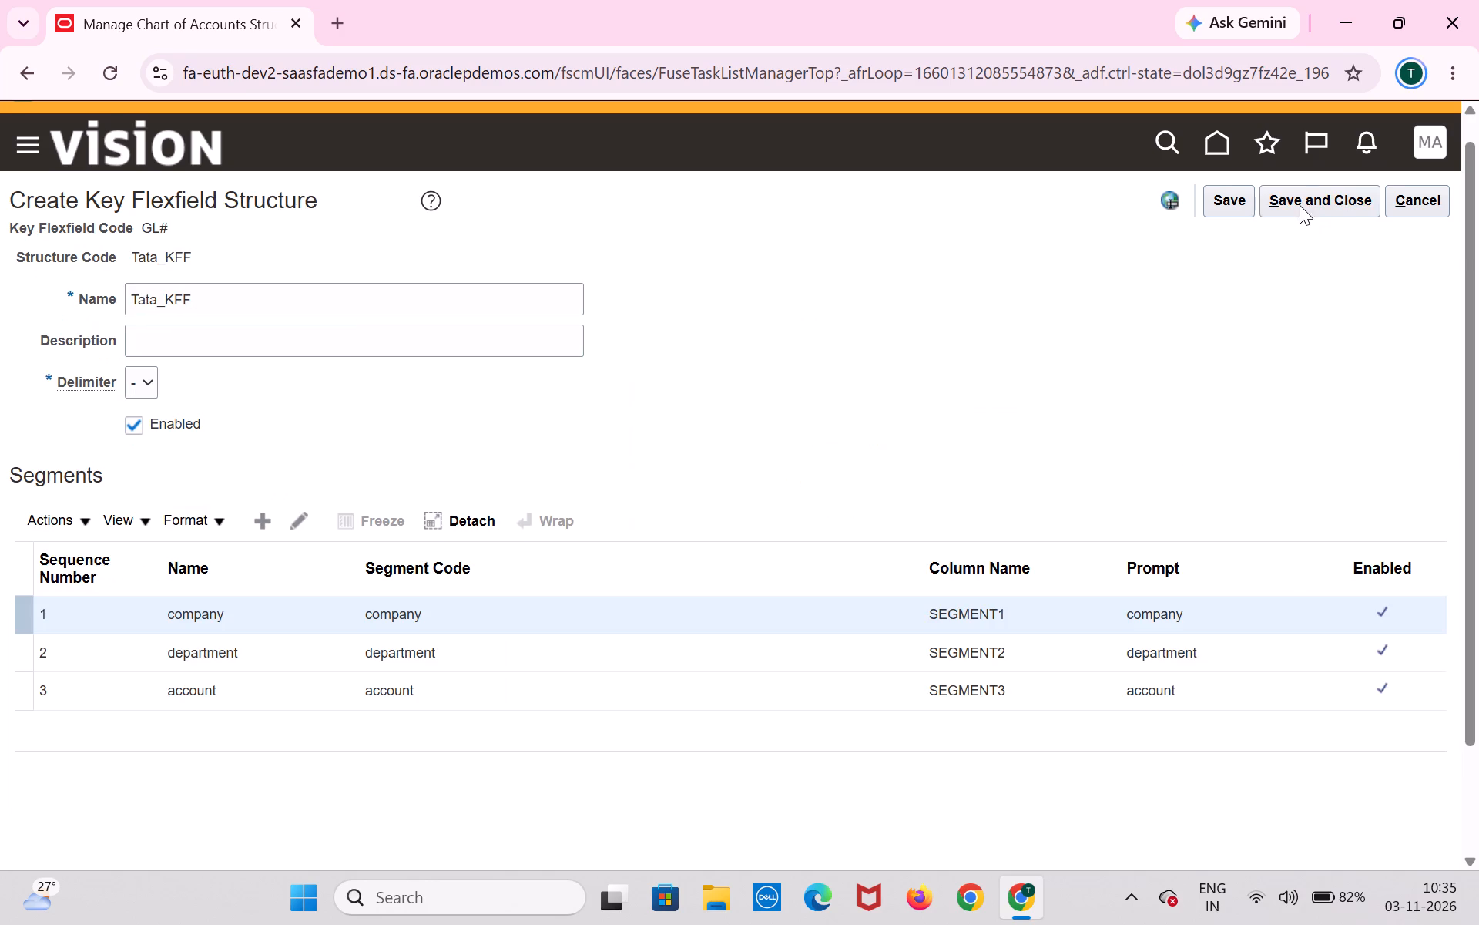
# Save and close the Tata_KFF structure and return to the chart of accounts structures page.
pyautogui.click(1303, 195)
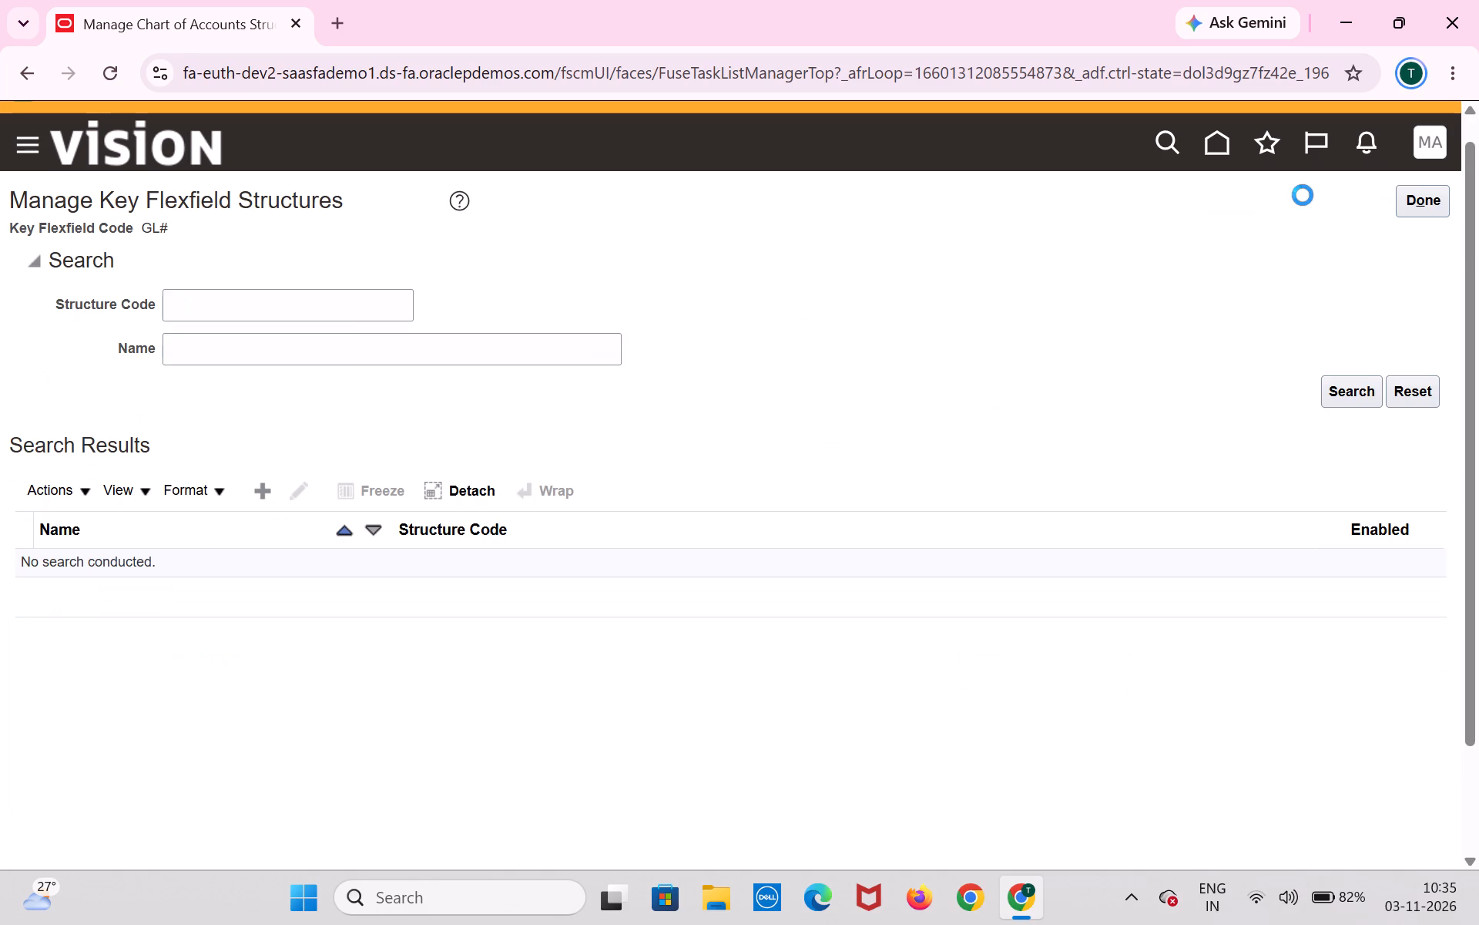
pyautogui.click(1413, 179)
pyautogui.click(1413, 197)
# Start creating a new structure instance for the General Ledger Accounting Flexfield.
pyautogui.click(786, 526)
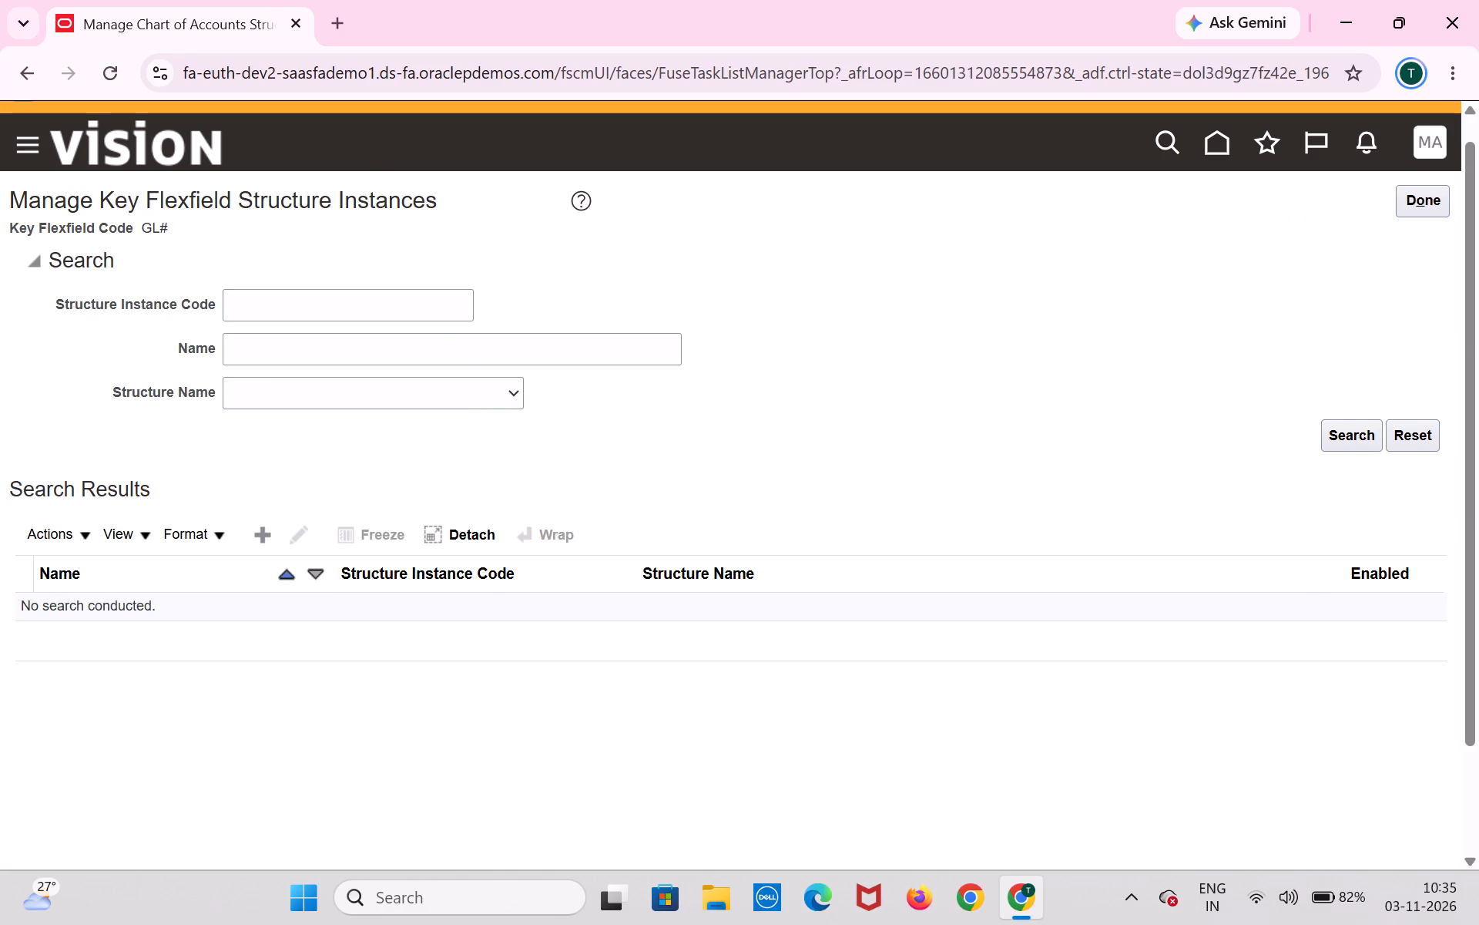
pyautogui.click(271, 536)
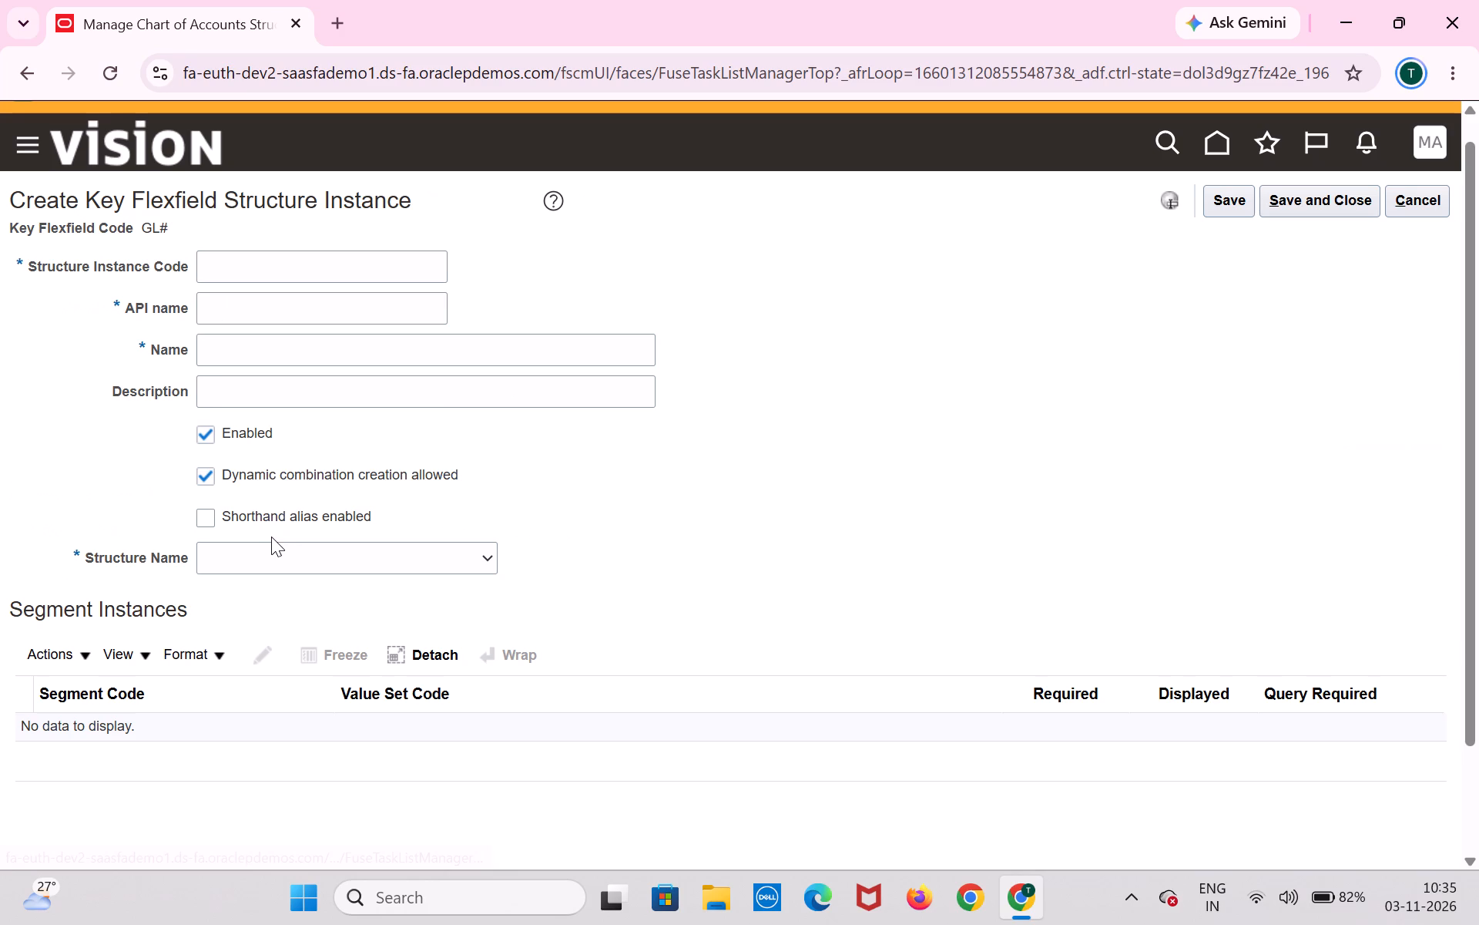
pyautogui.click(375, 267)
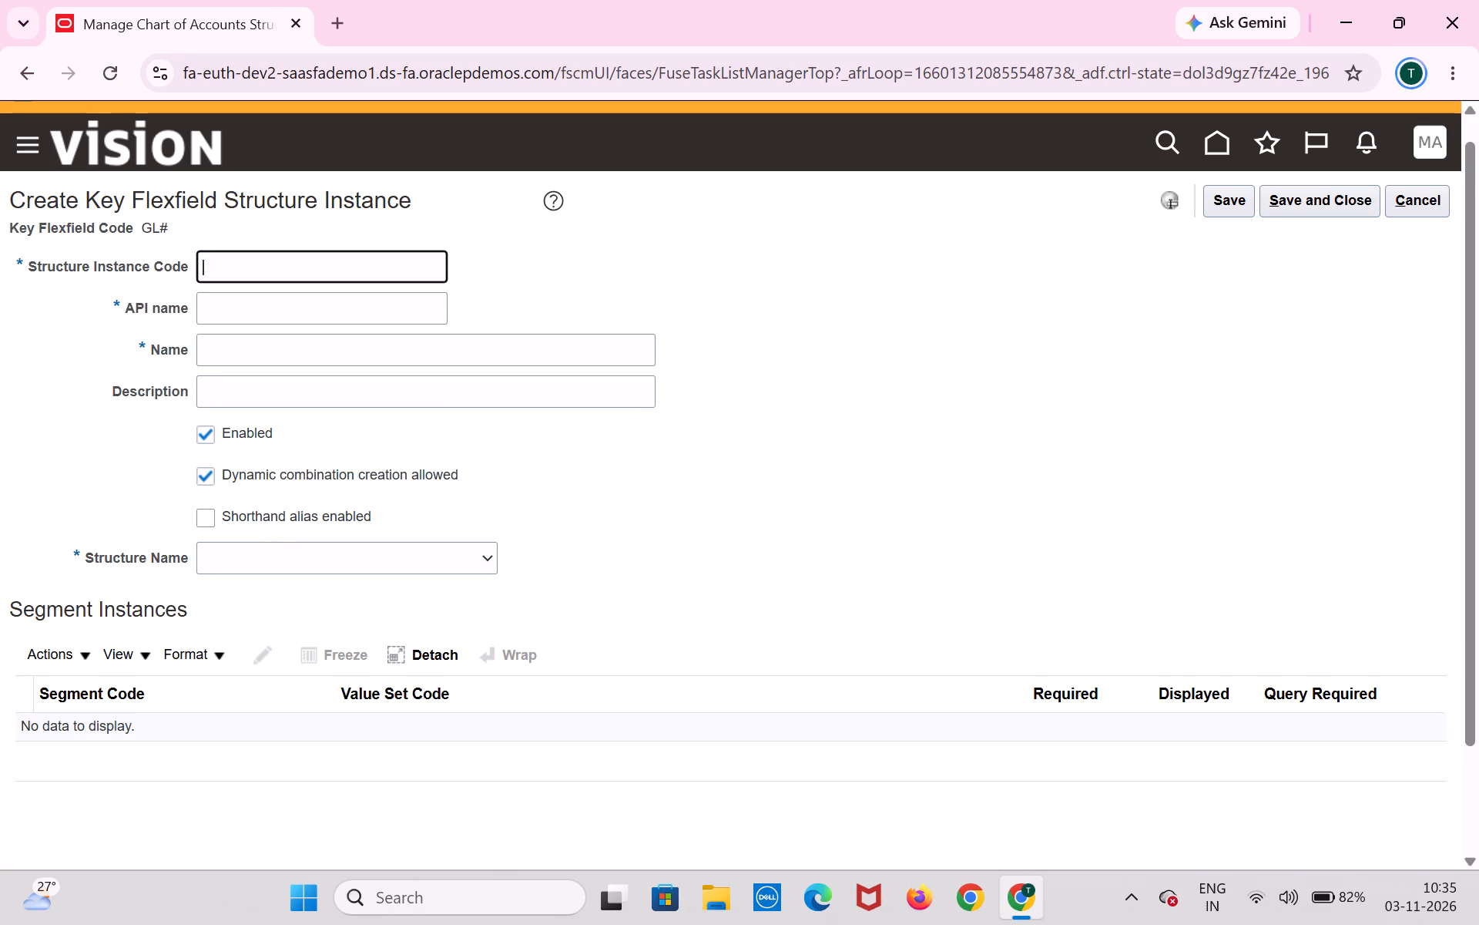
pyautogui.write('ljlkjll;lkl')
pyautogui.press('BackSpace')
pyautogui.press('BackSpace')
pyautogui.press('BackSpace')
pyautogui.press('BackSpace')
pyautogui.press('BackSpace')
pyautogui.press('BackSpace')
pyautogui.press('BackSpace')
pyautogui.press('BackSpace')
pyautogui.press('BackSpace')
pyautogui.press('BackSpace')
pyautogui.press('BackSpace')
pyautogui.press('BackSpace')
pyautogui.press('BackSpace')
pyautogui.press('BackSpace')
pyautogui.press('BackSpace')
# Enter Tata_COA_KFF as the structure instance's code and name, with API name TataCoaKff.
pyautogui.write('Tata')
pyautogui.hotkey('shift', '+')
pyautogui.hotkey('shift', 'BackSpace')
pyautogui.hotkey('shift', '_')
pyautogui.write('COA')
pyautogui.hotkey('shift', '_')
pyautogui.write('KFF')
pyautogui.hotkey('ctrl', 'a')
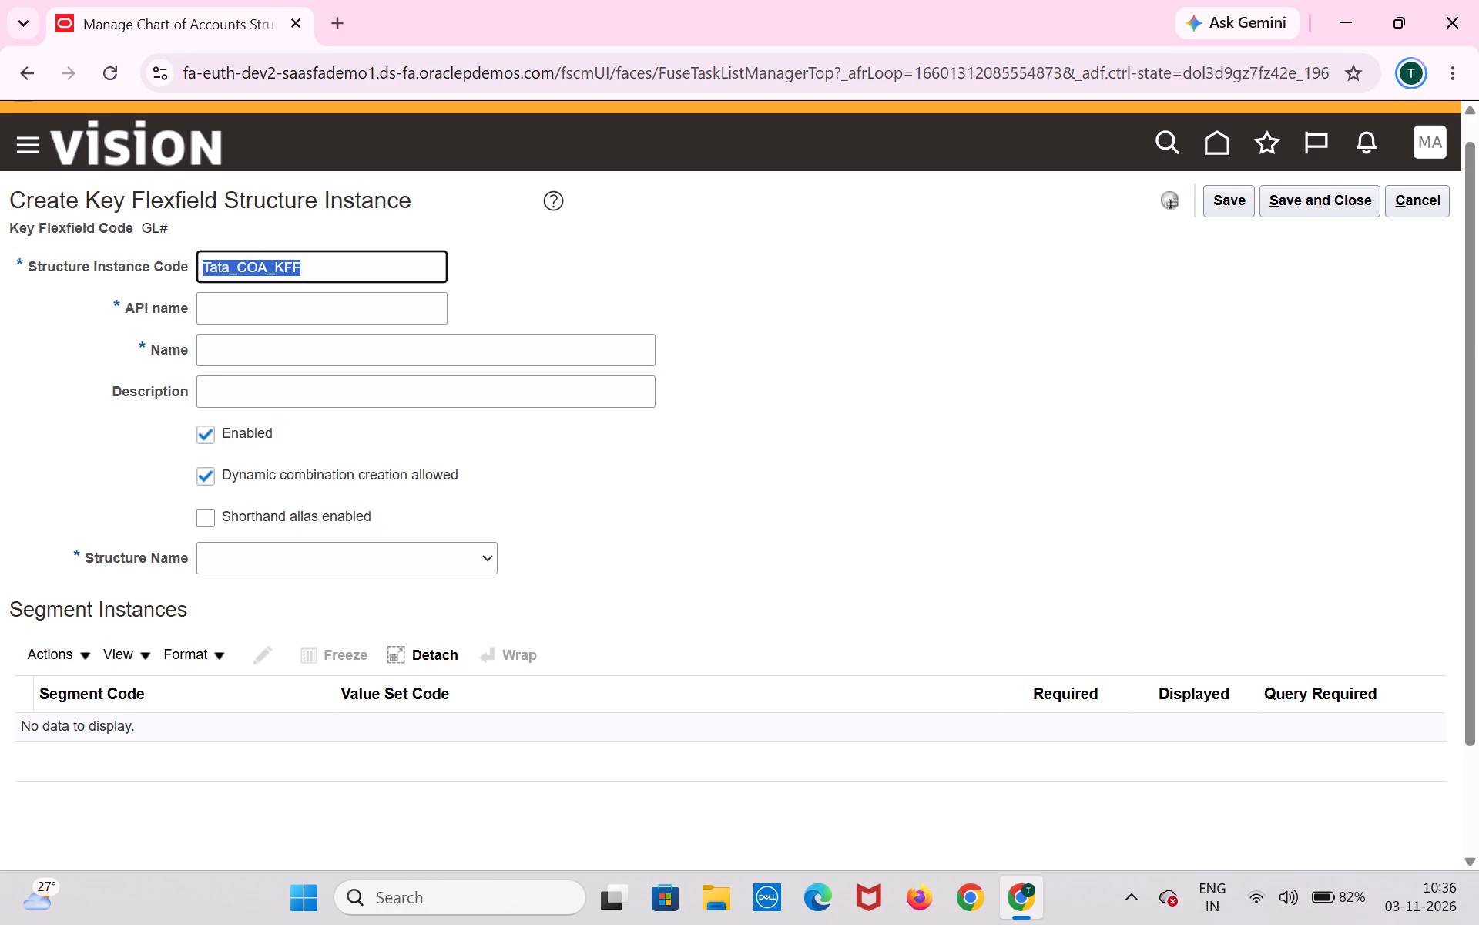
pyautogui.hotkey('ctrl', 'c')
pyautogui.press('Tab')
pyautogui.press('Tab')
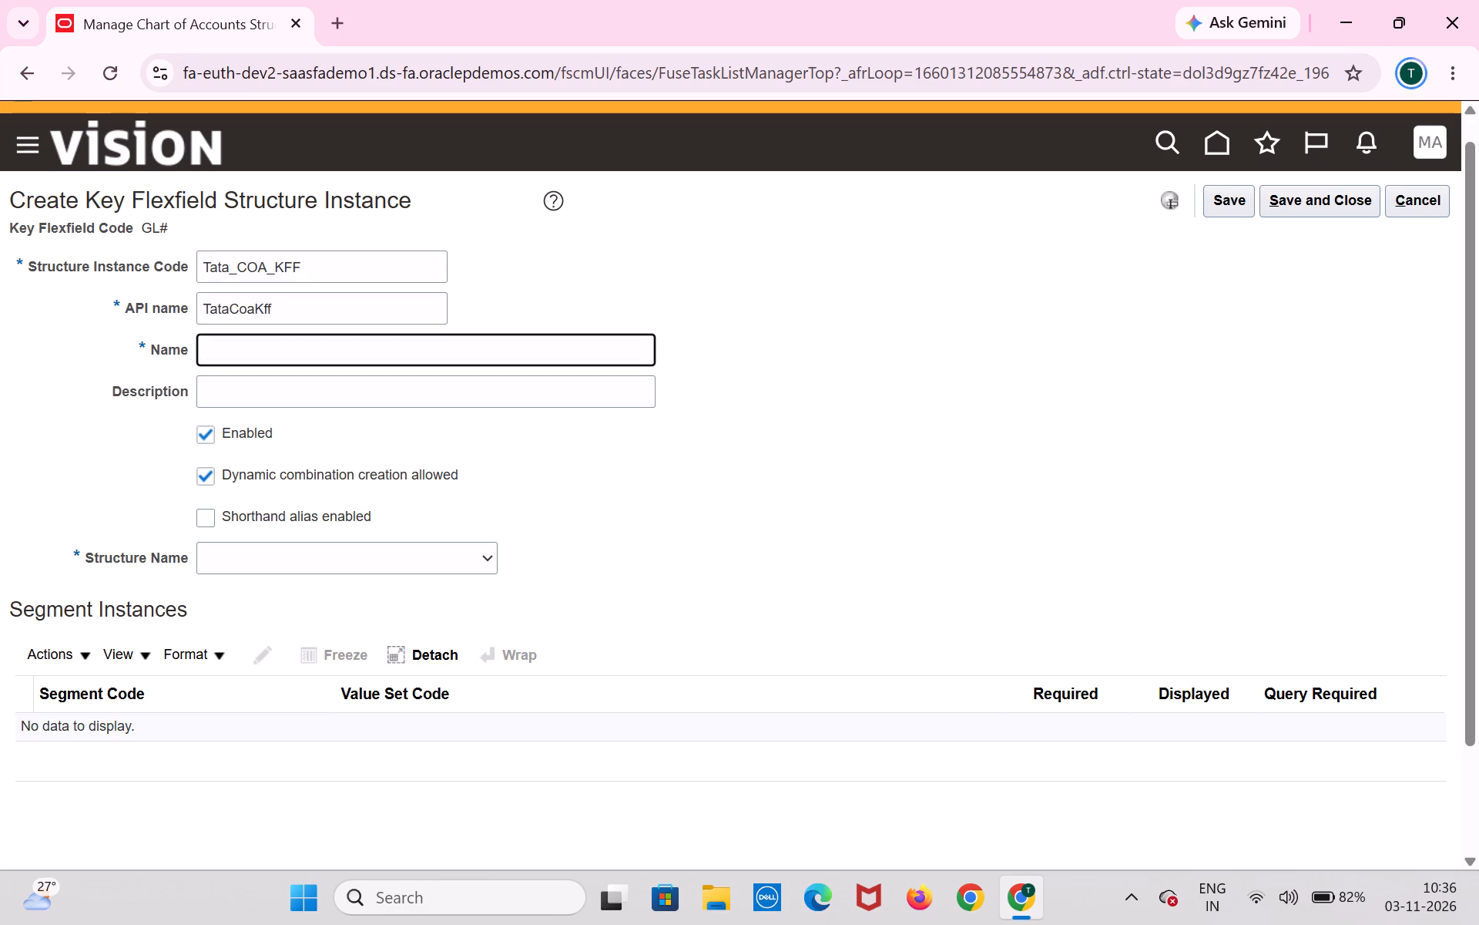
pyautogui.hotkey('ctrl', 'v')
pyautogui.press('Tab')
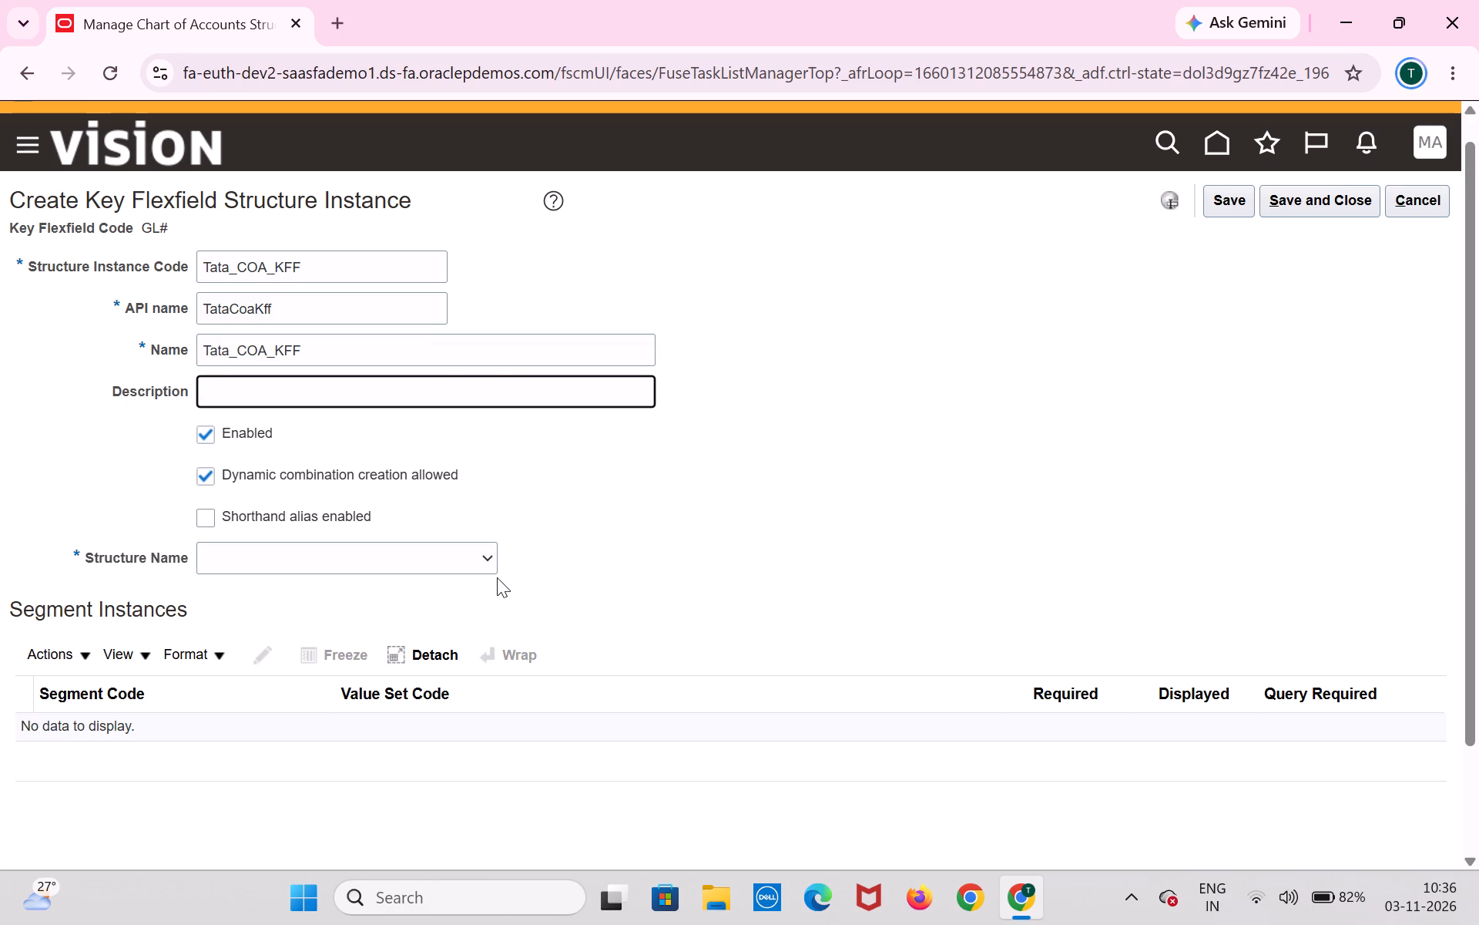
# Base the new instance on the Tata_KFF structure, save and close it, and return to the Financials setup tasks.
pyautogui.click(484, 555)
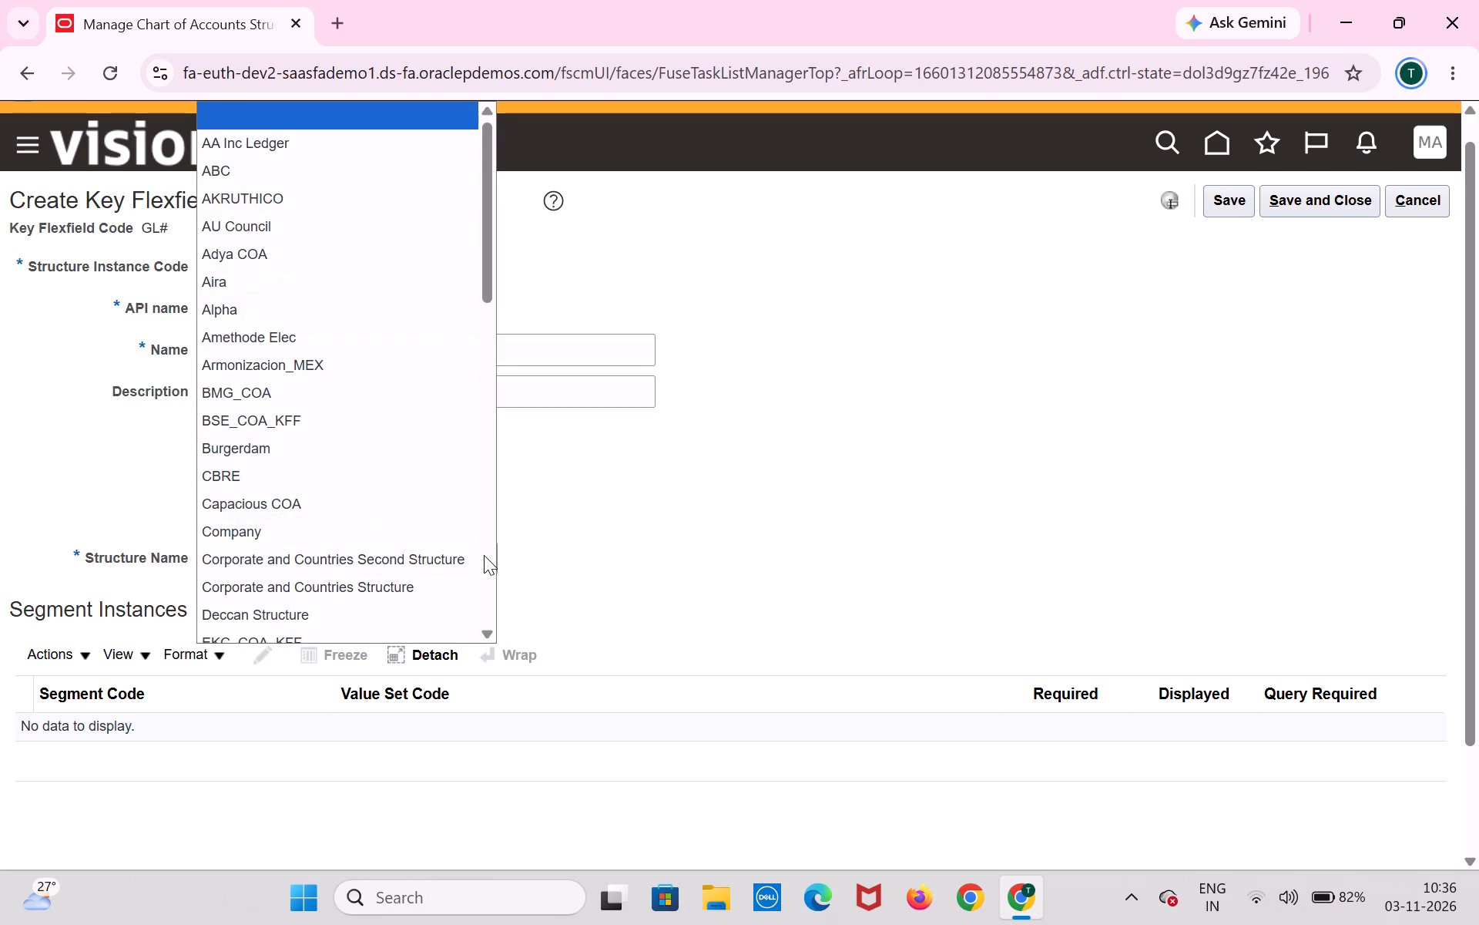
pyautogui.scroll(-2, 475, 510)
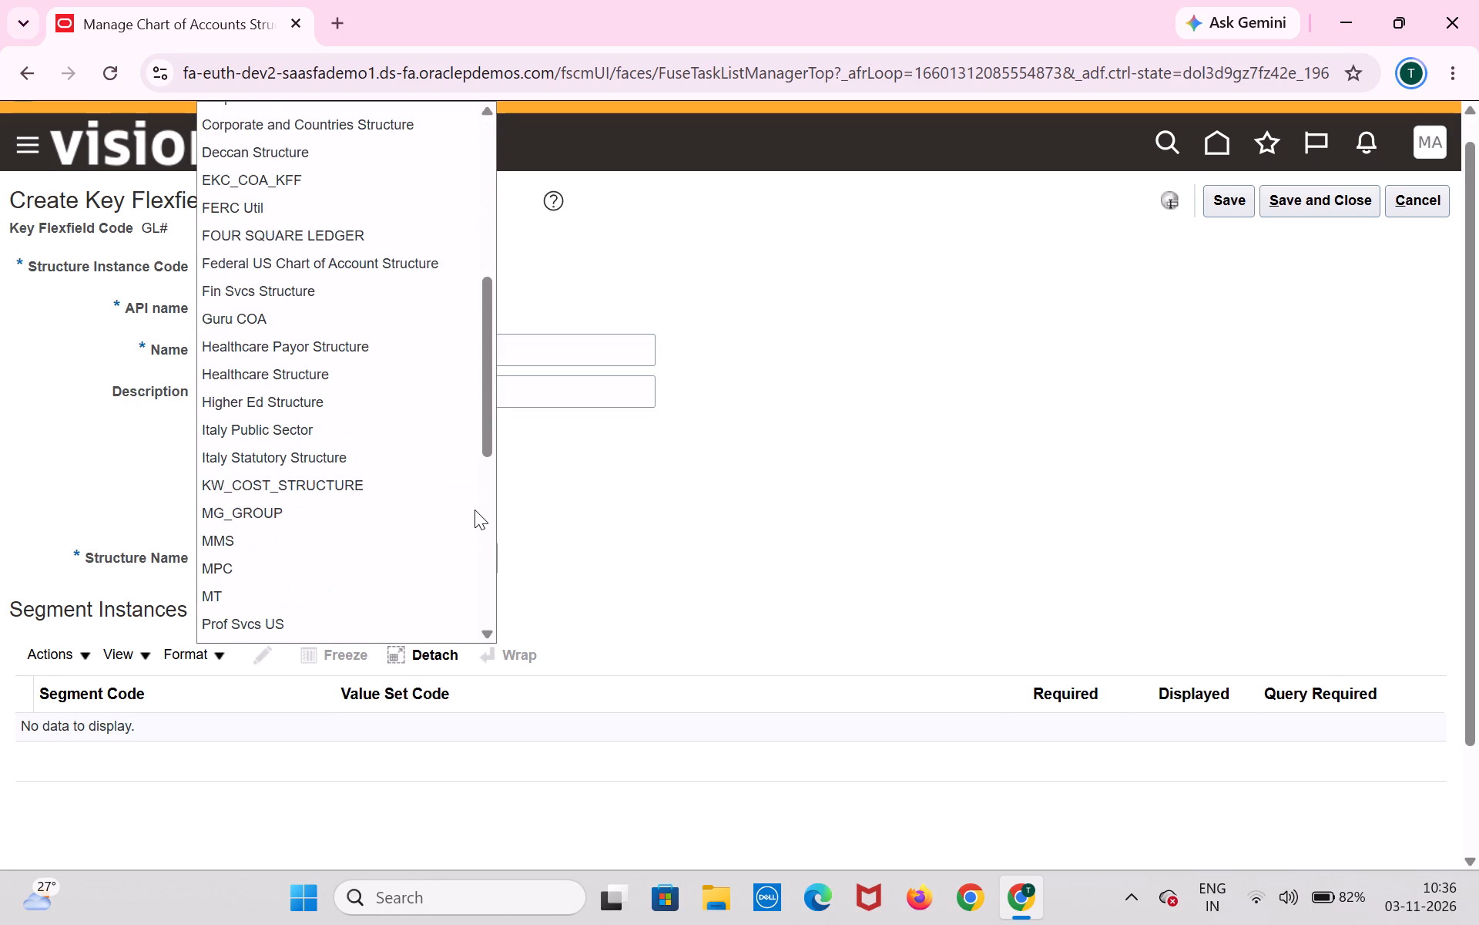
pyautogui.scroll(-2, 475, 510)
pyautogui.scroll(2, 475, 510)
pyautogui.scroll(-3, 475, 510)
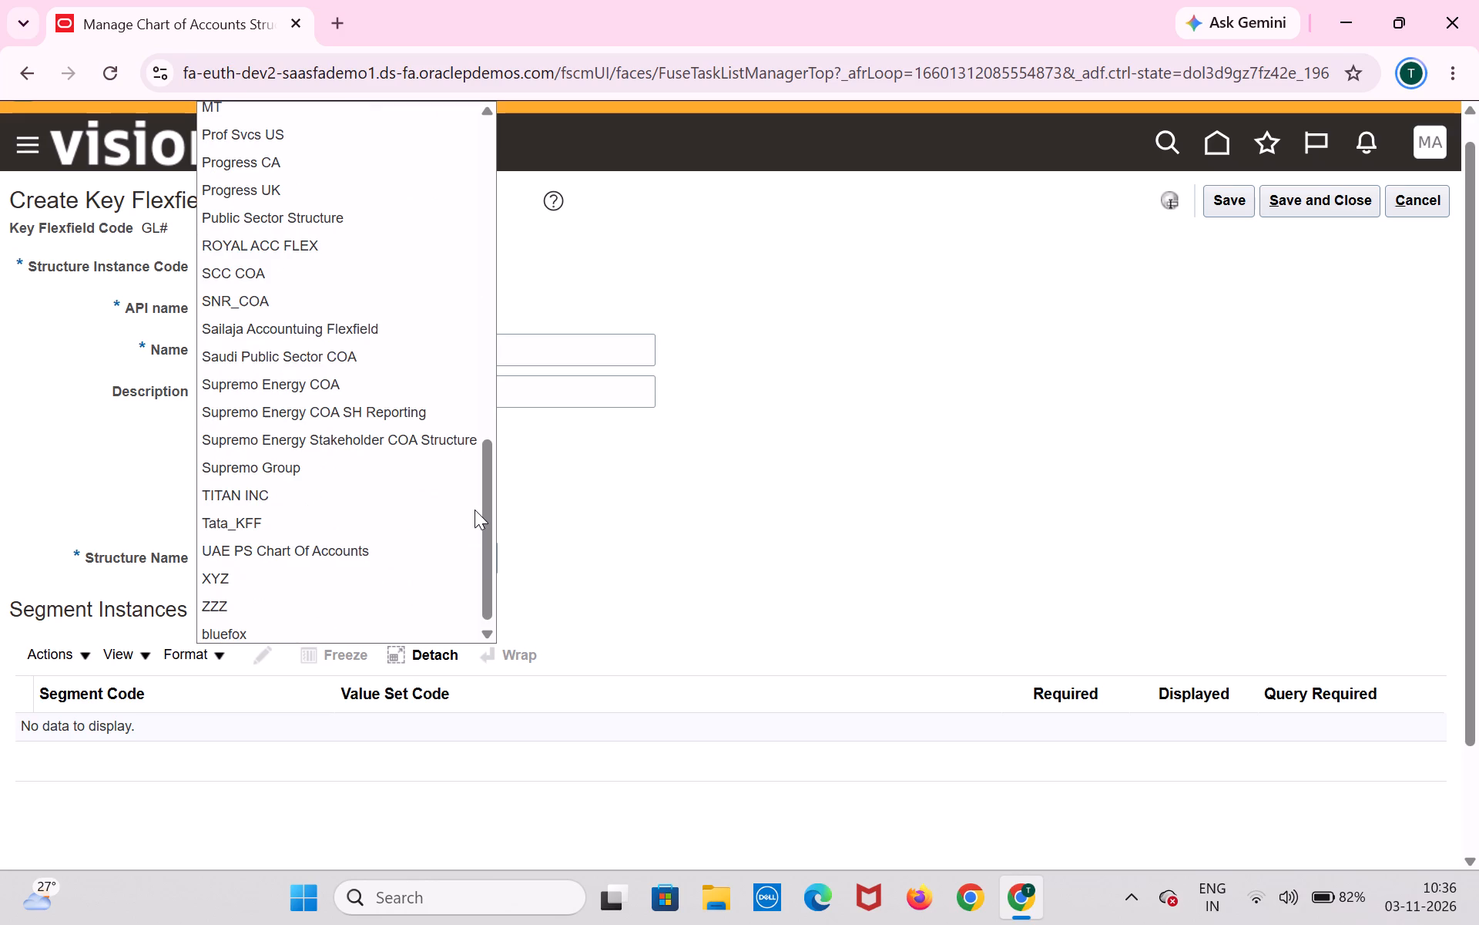
pyautogui.click(412, 521)
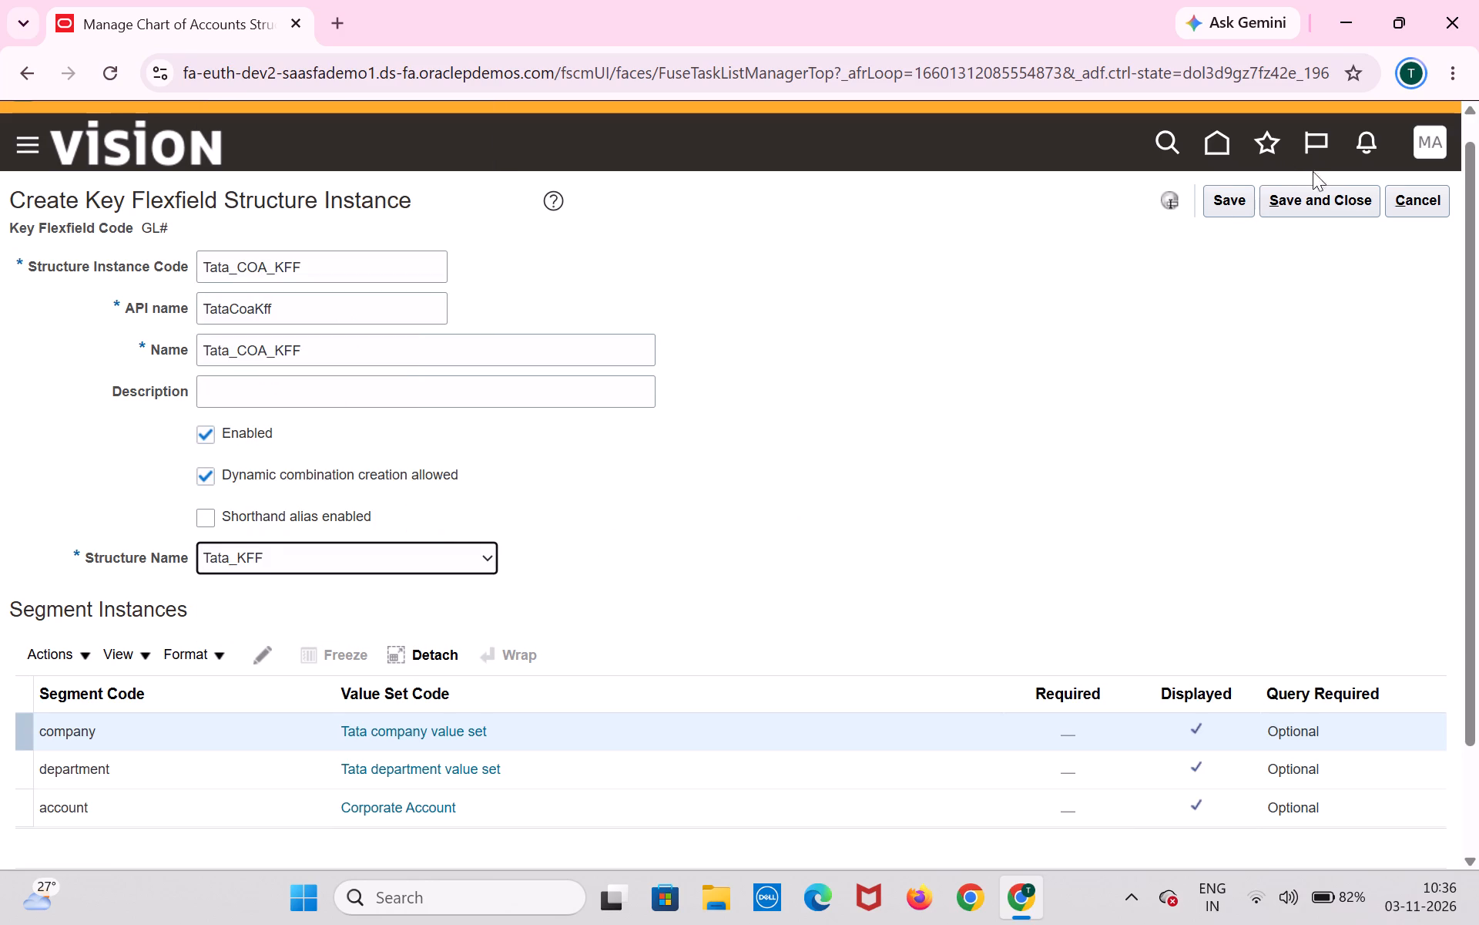
pyautogui.click(1313, 207)
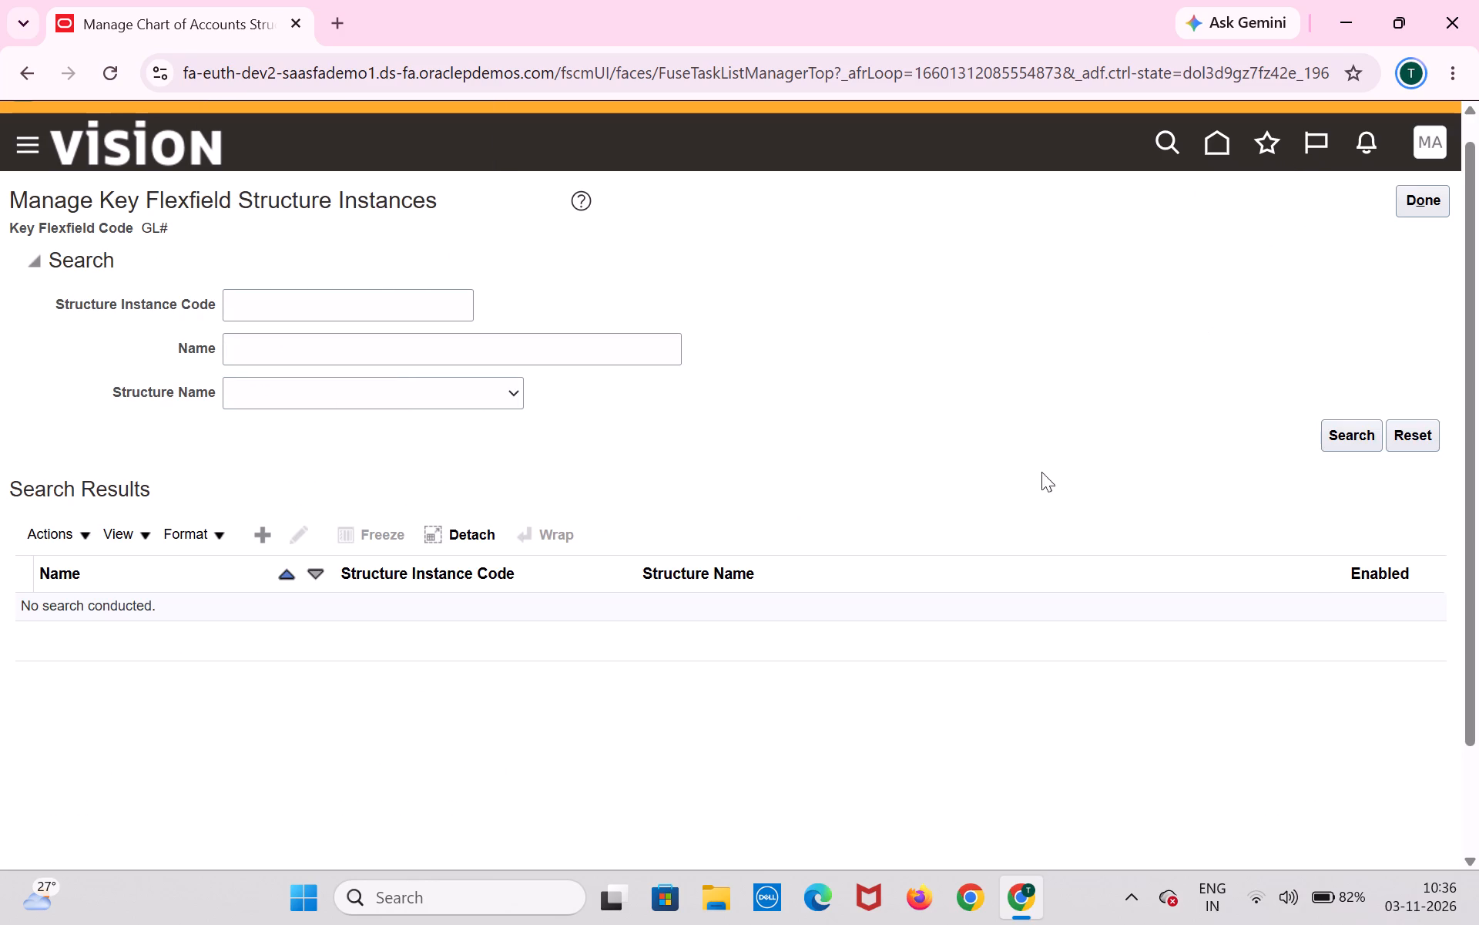
pyautogui.click(1420, 206)
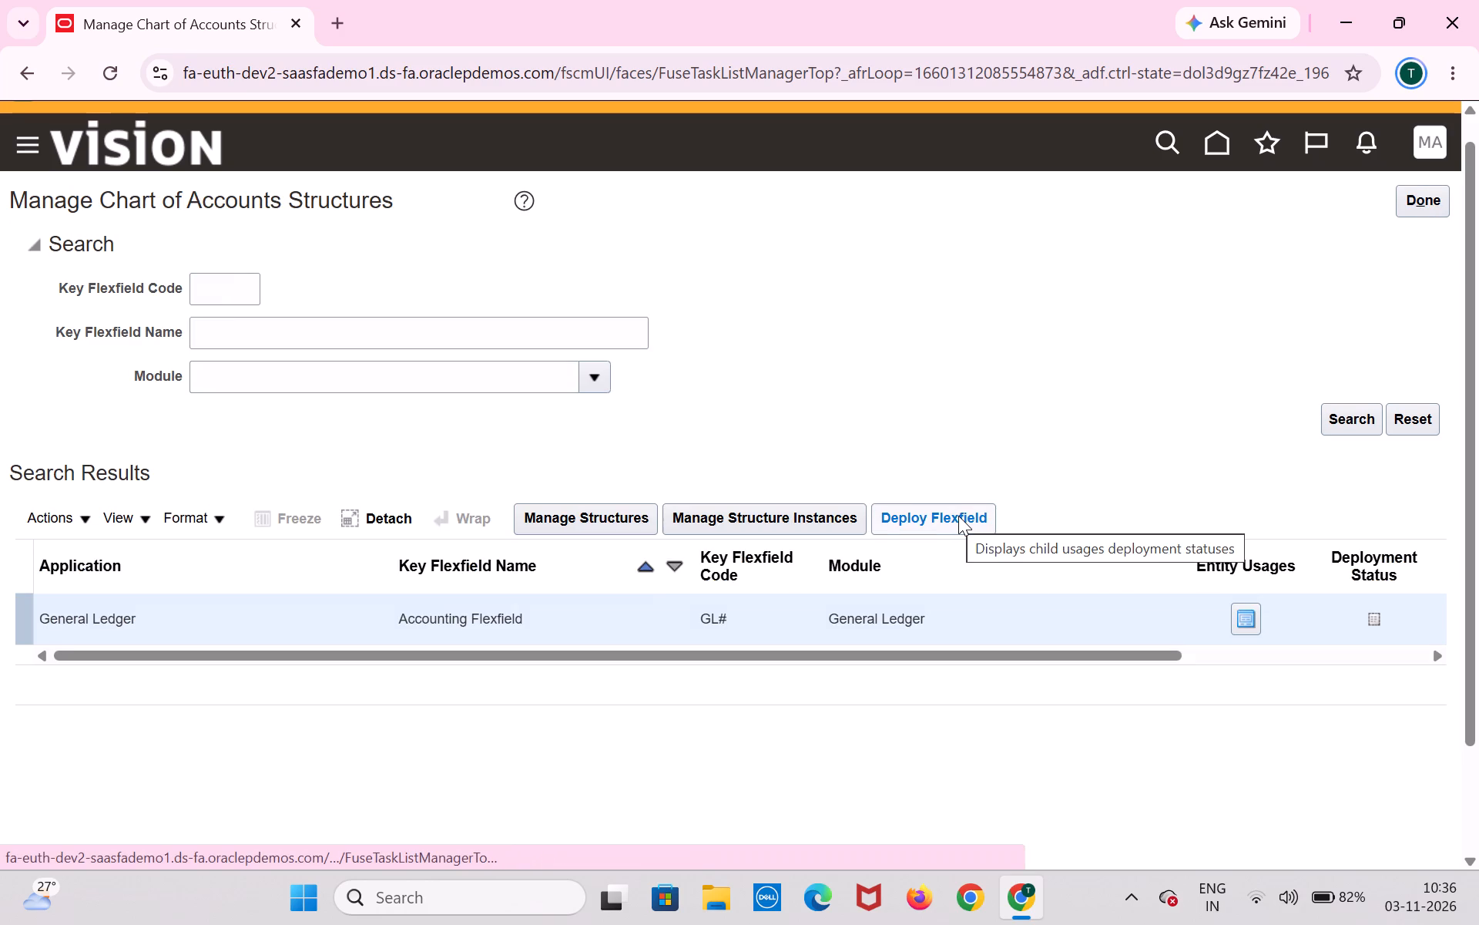
pyautogui.click(1407, 209)
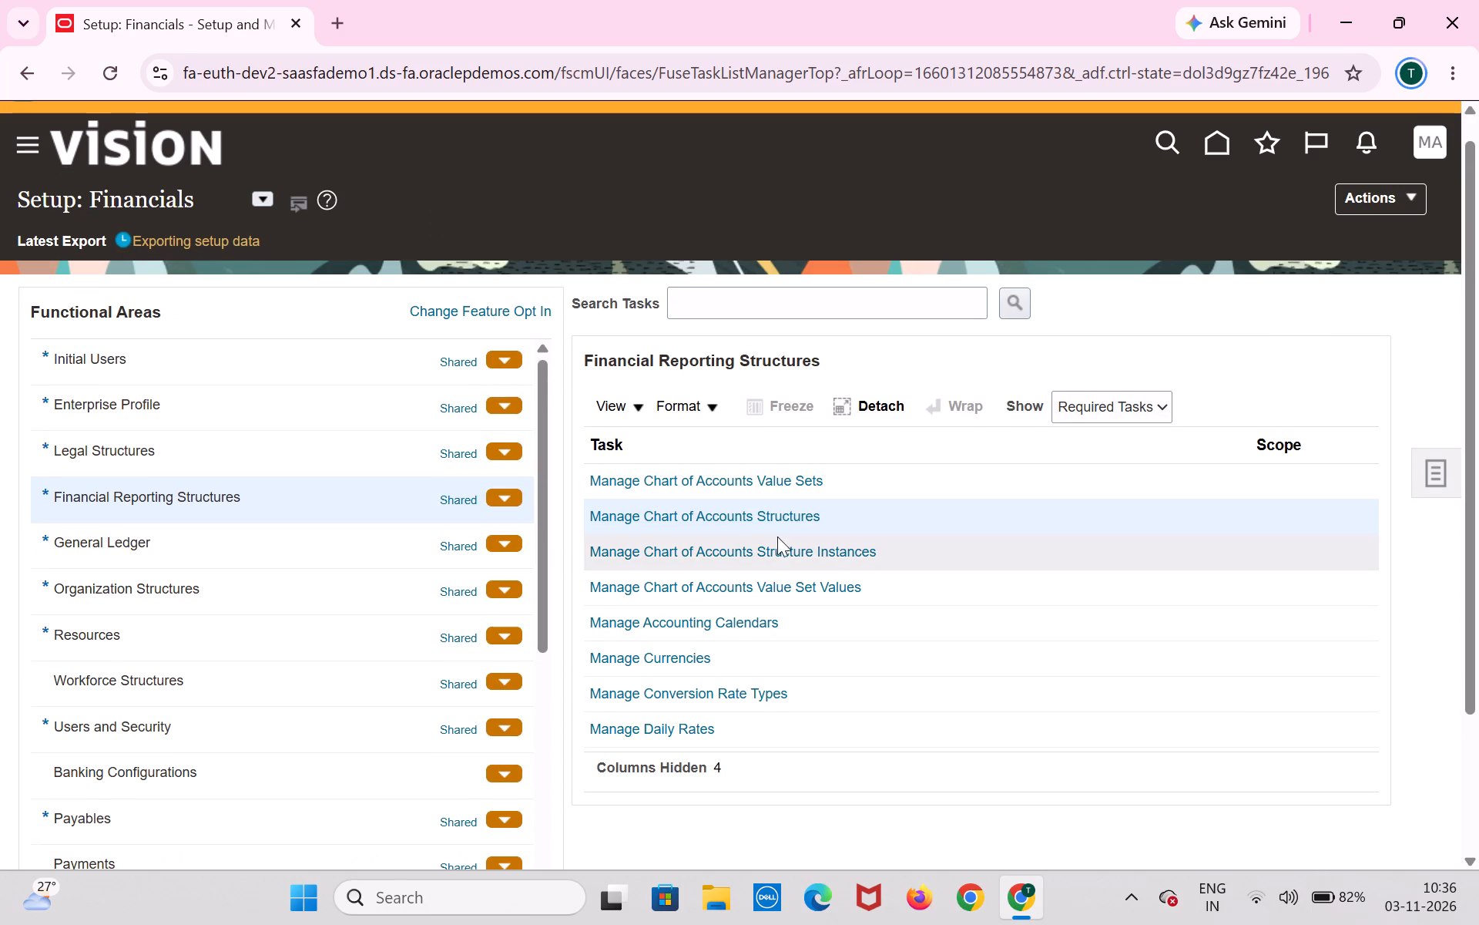
# Open the Manage Chart of Accounts Value Set Values task and search for value set codes starting with Tata.
pyautogui.click(797, 592)
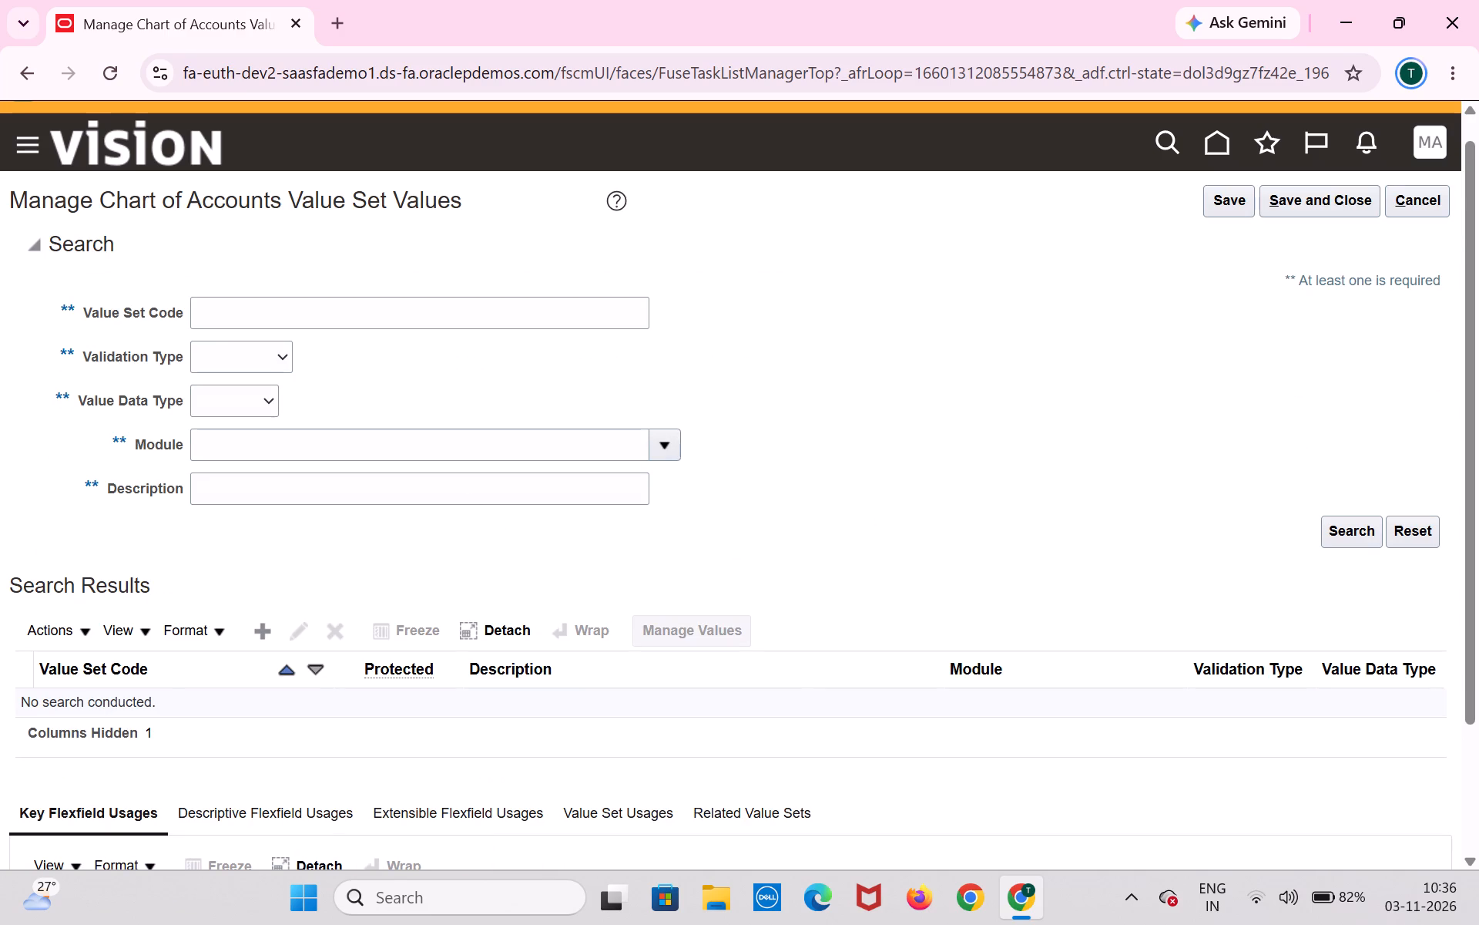
pyautogui.click(507, 308)
pyautogui.hotkey('shift', 't')
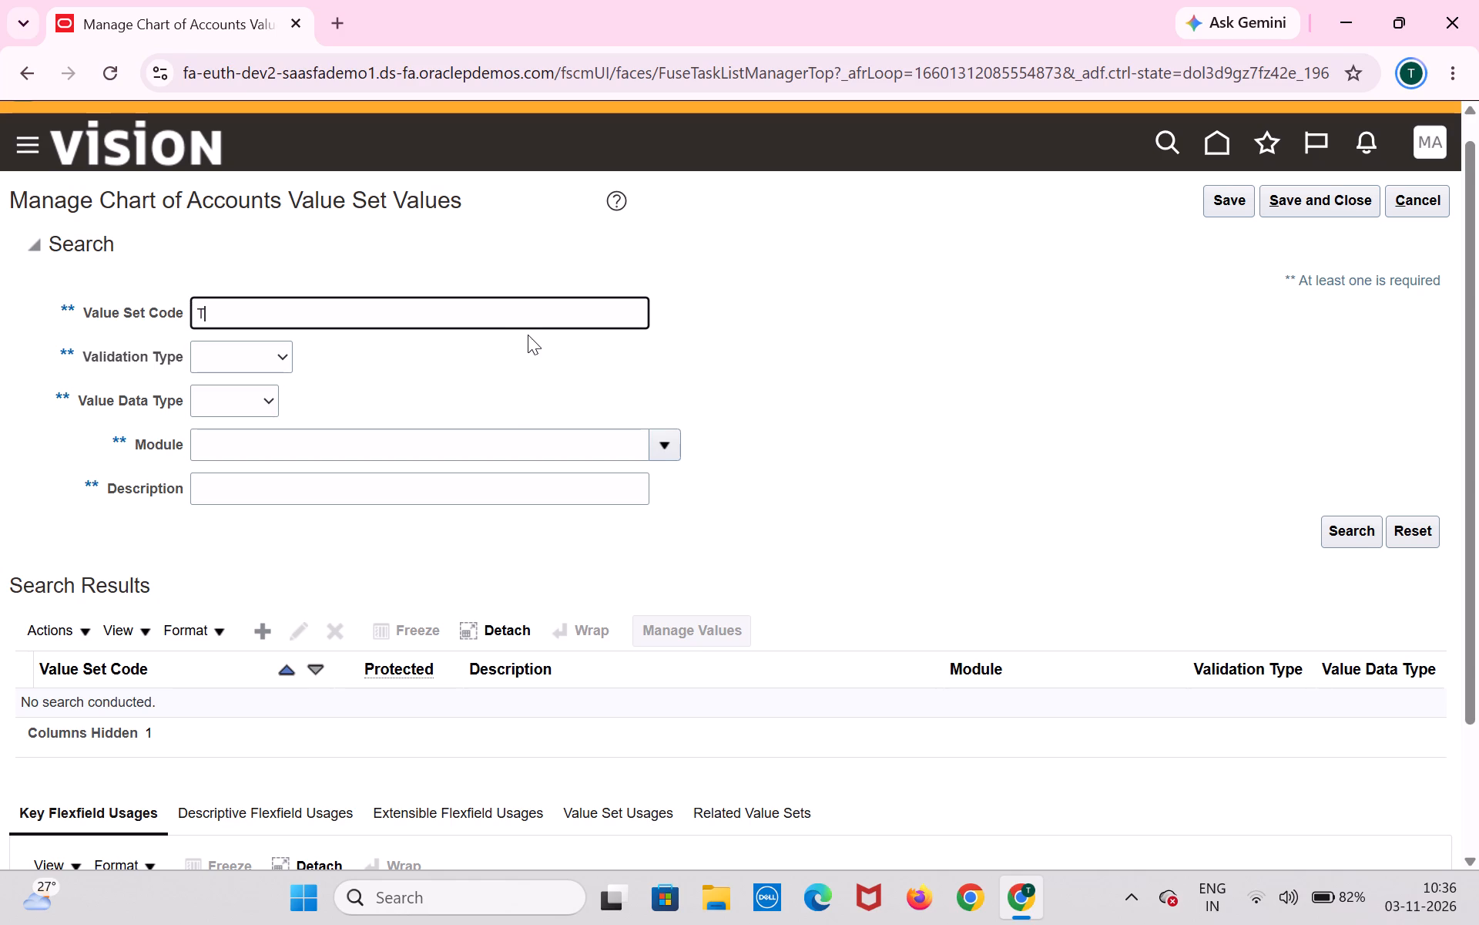
pyautogui.press('a')
pyautogui.press('t')
pyautogui.press('a')
pyautogui.press('Return')
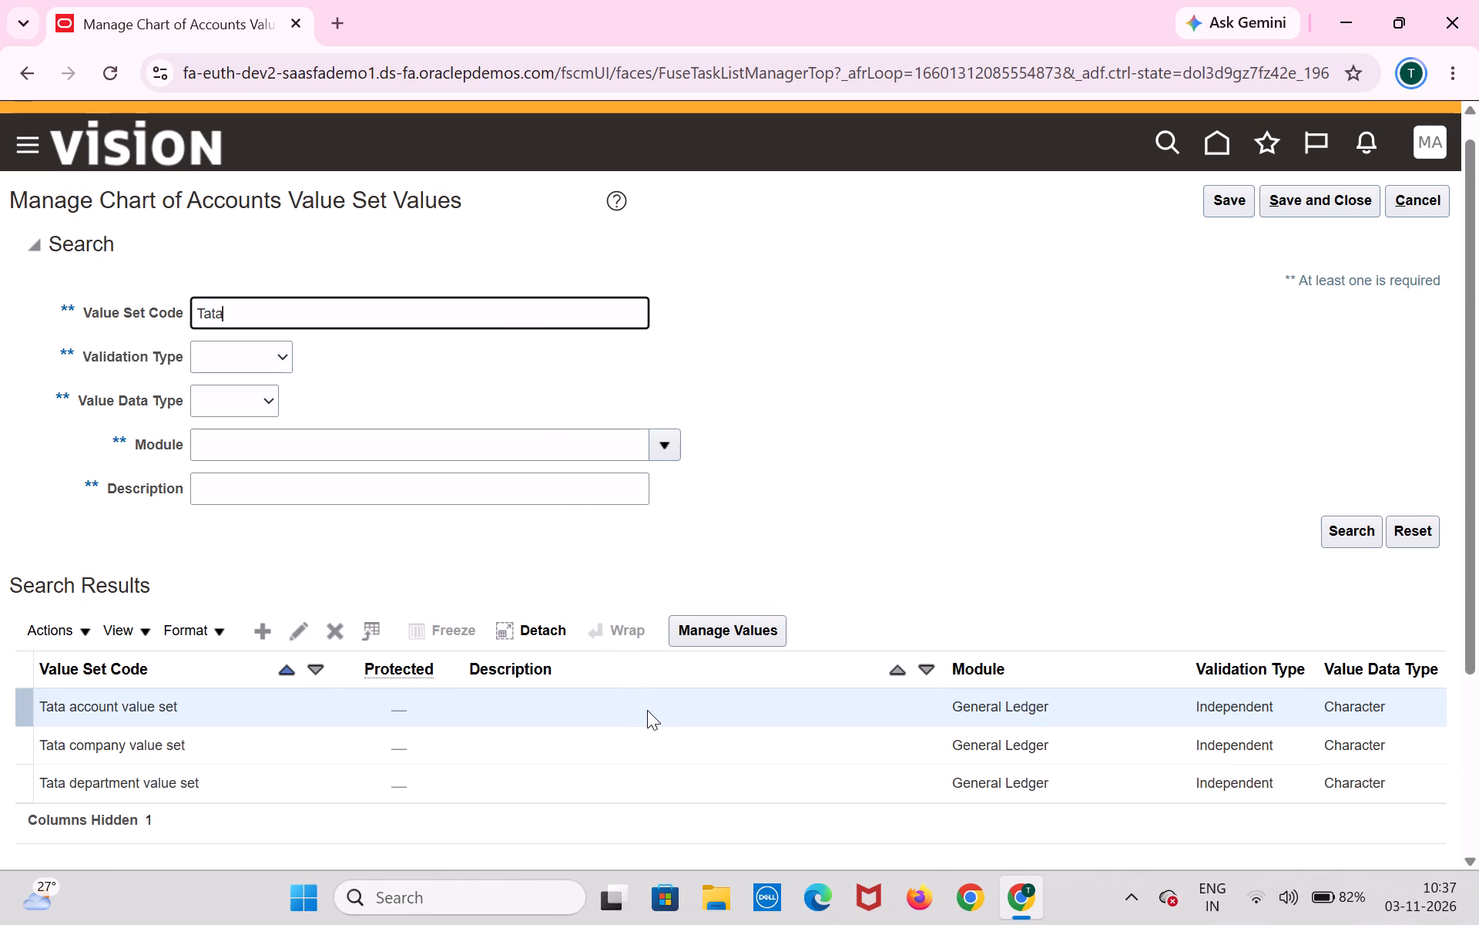
# Add value 105 with description india to the Tata company value set, then save and close its values.
pyautogui.click(663, 735)
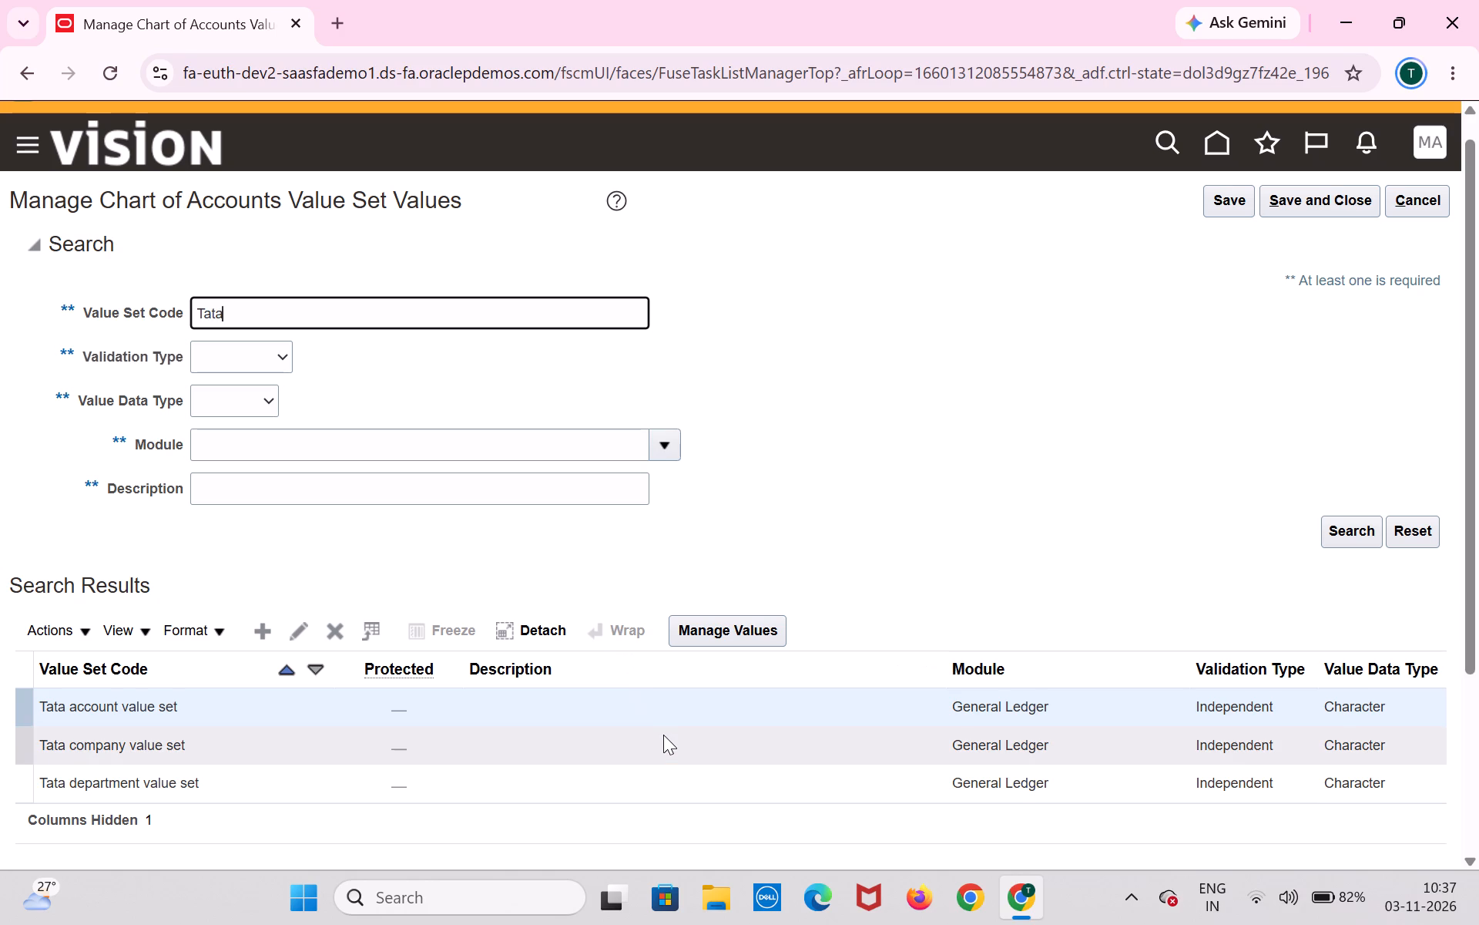
pyautogui.click(692, 627)
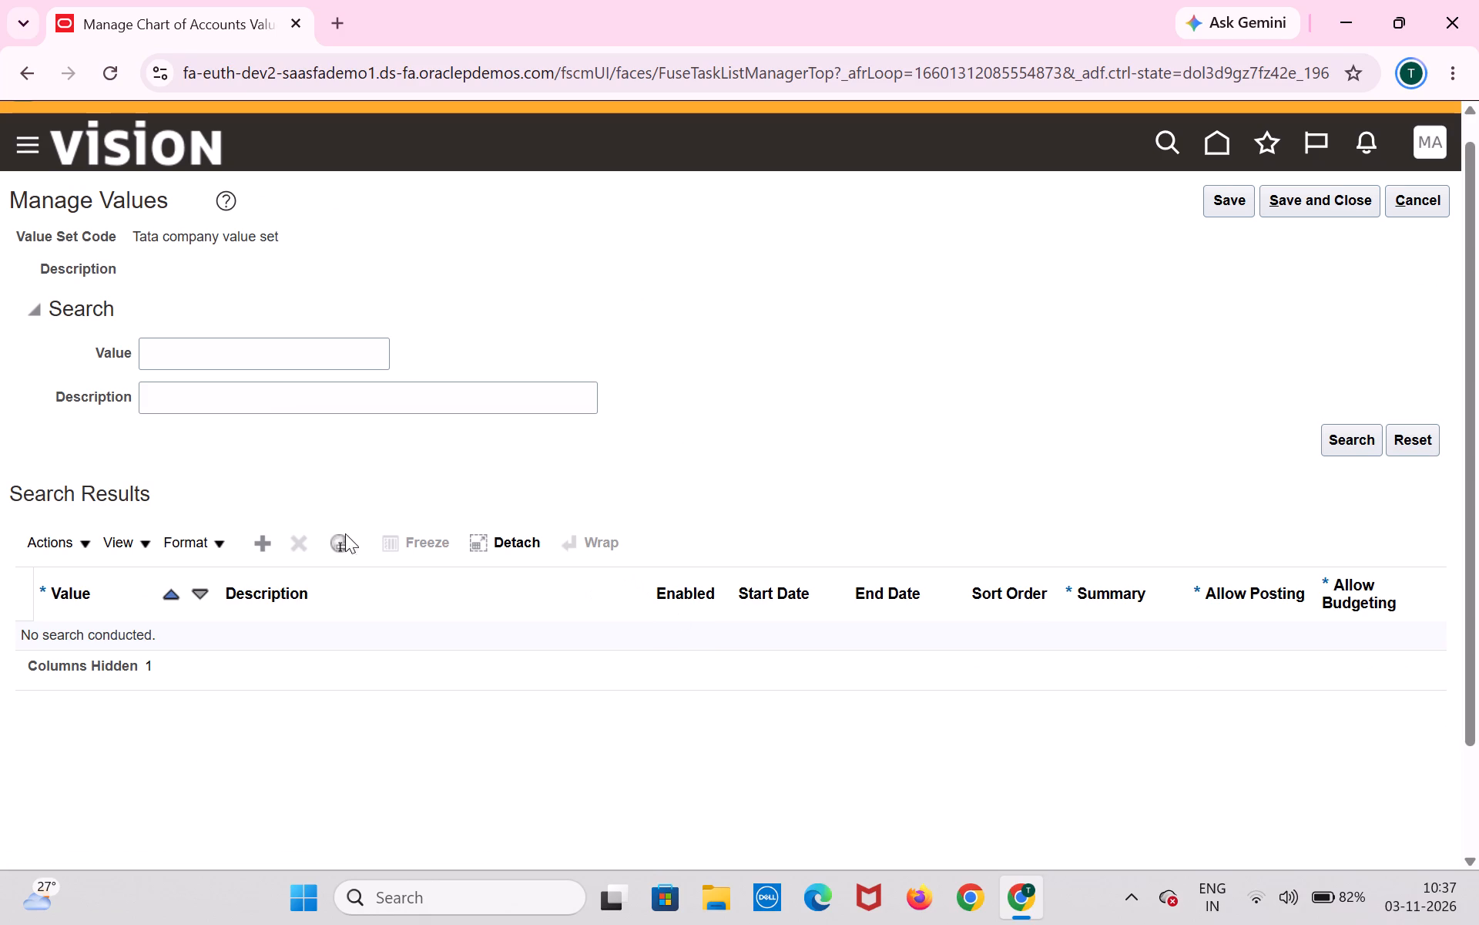
pyautogui.click(254, 547)
pyautogui.click(177, 639)
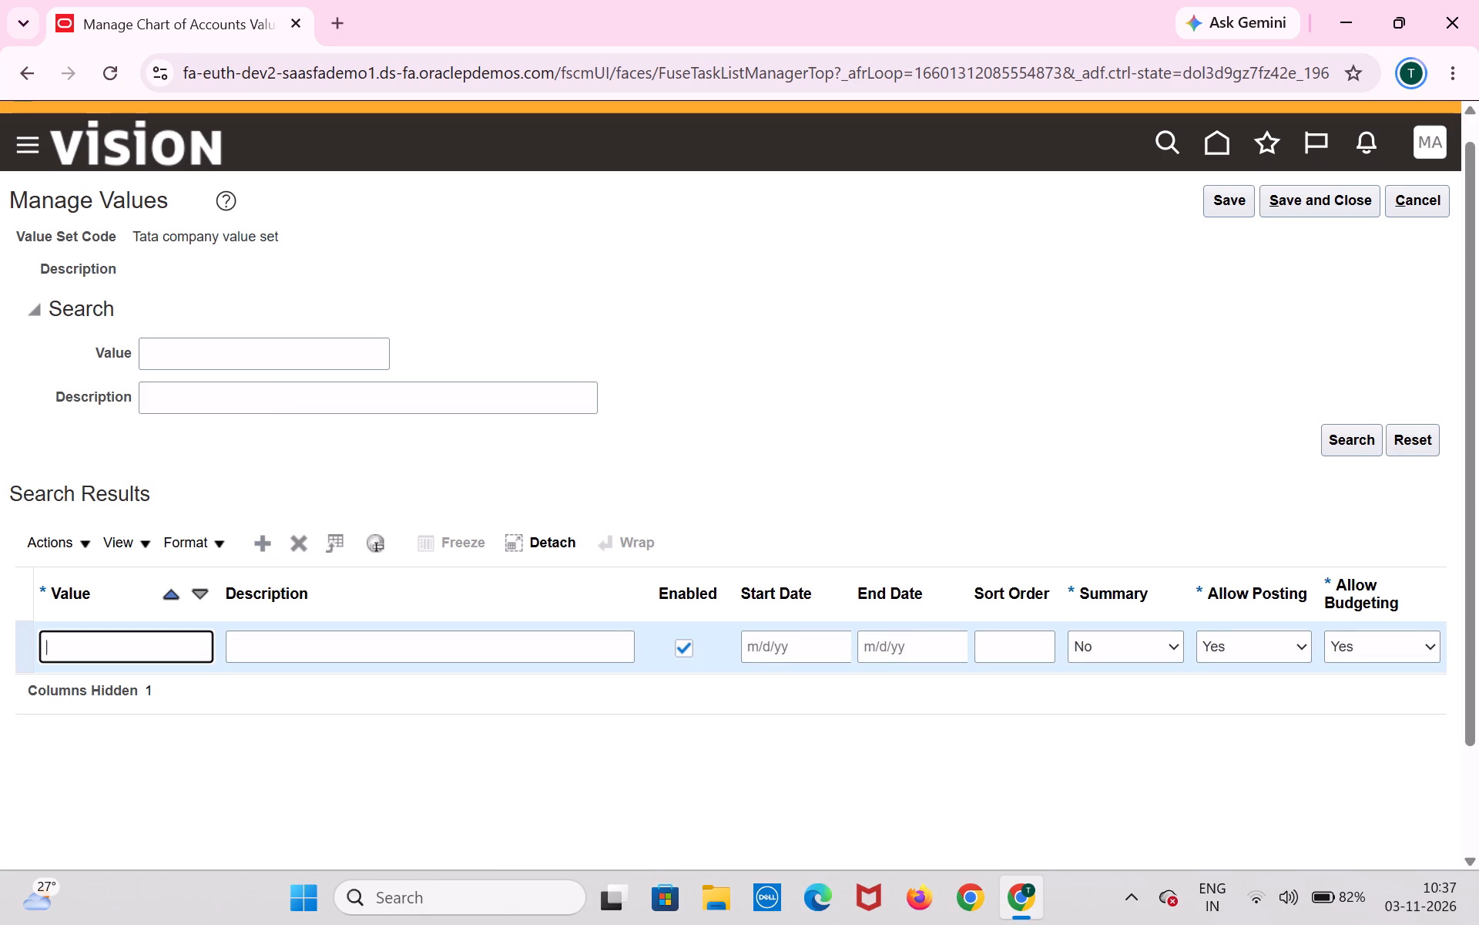
pyautogui.press('1')
pyautogui.press('0')
pyautogui.press('5')
pyautogui.press('Tab')
pyautogui.write('ind')
pyautogui.press('i')
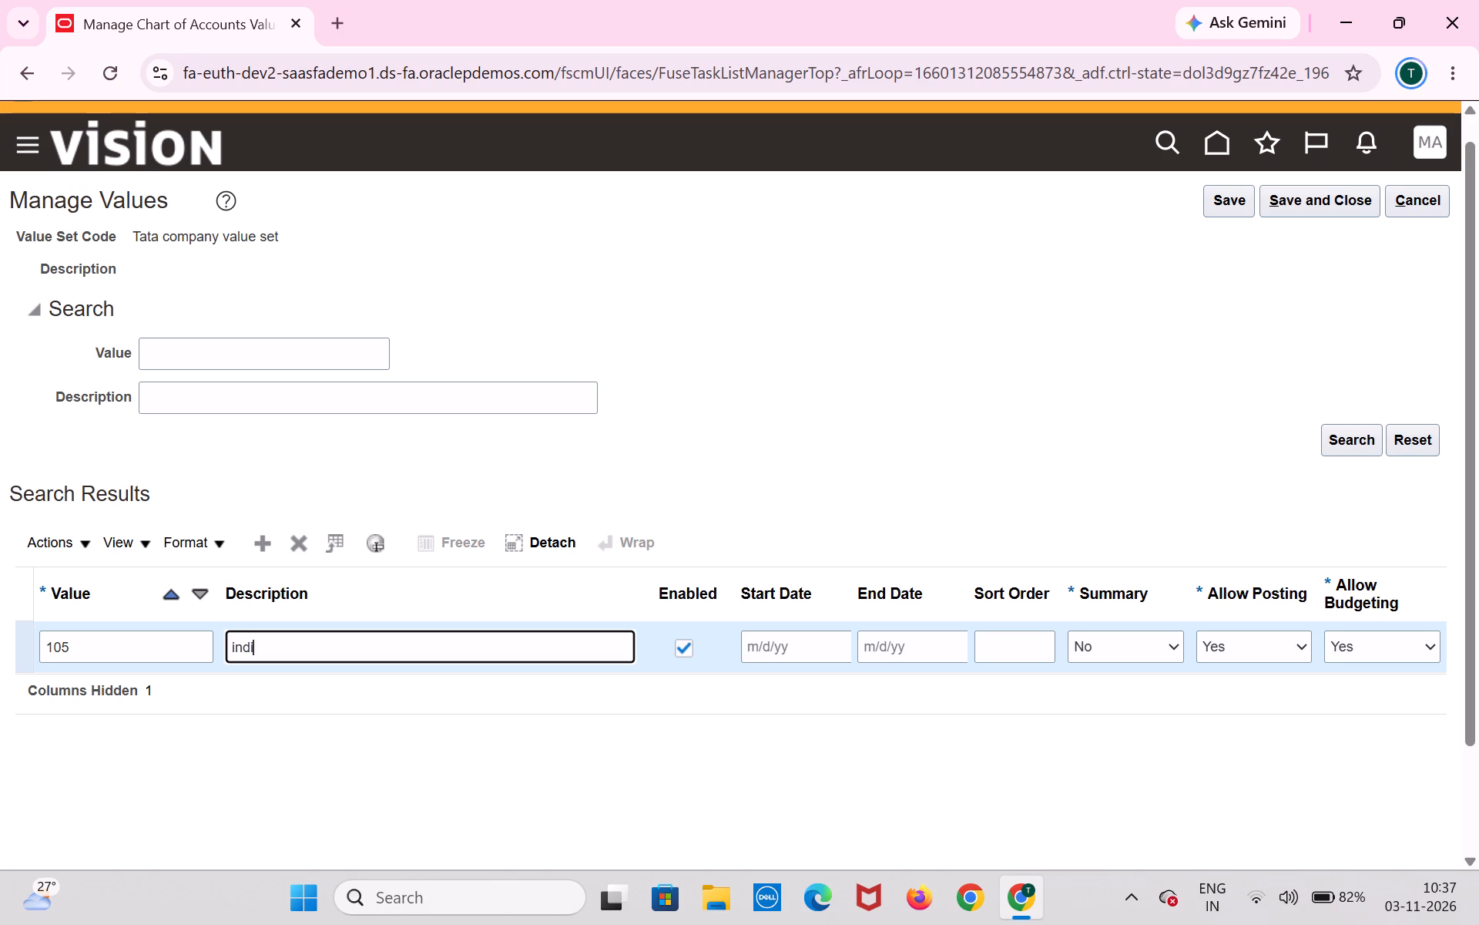
pyautogui.press('a')
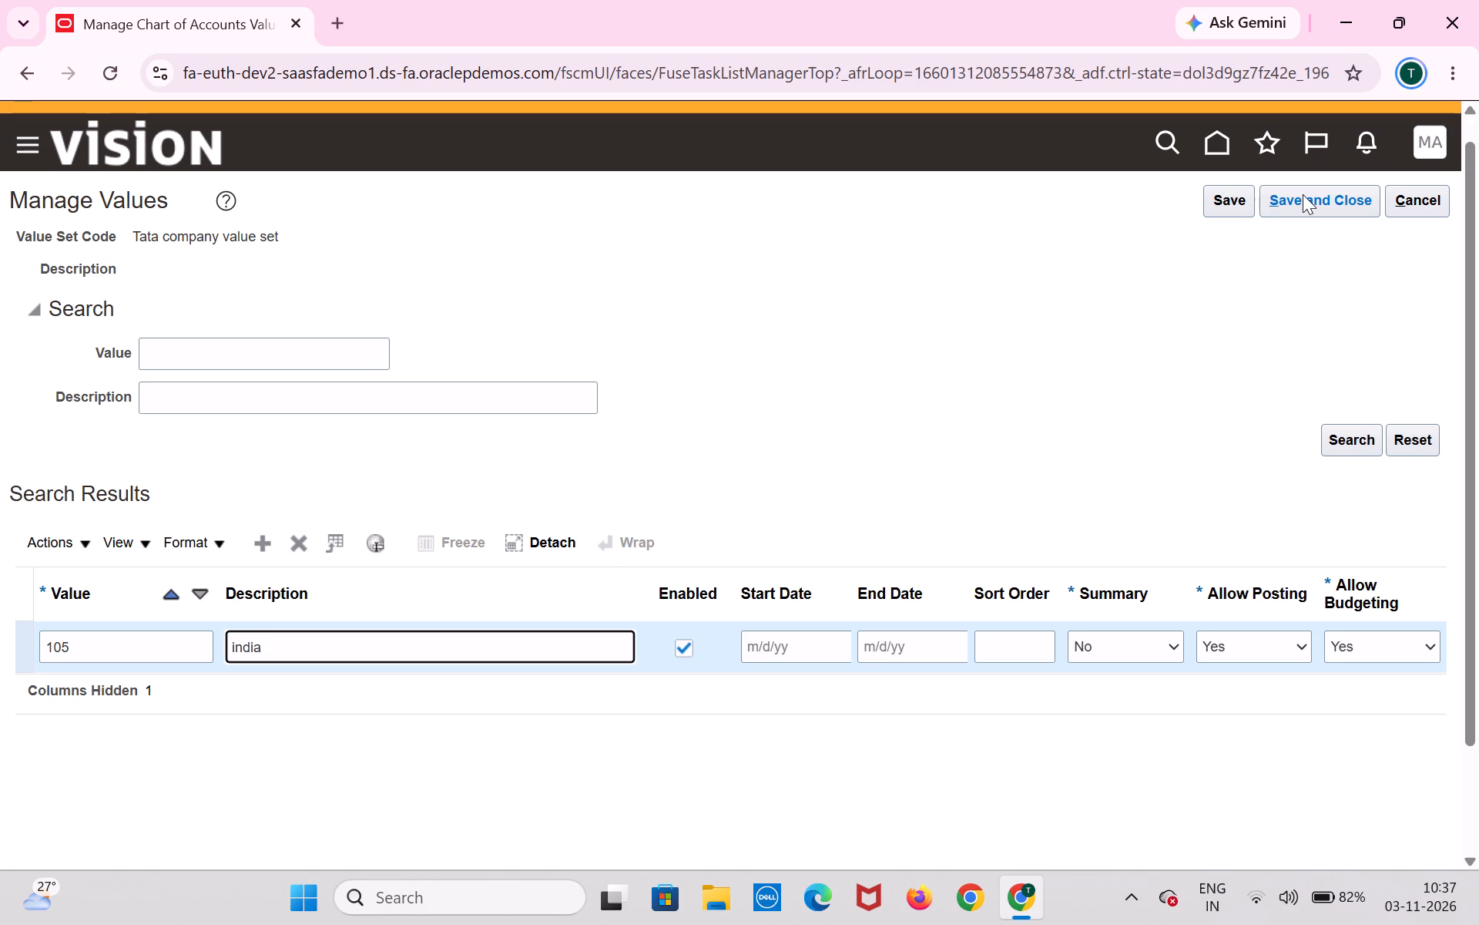
pyautogui.click(1303, 194)
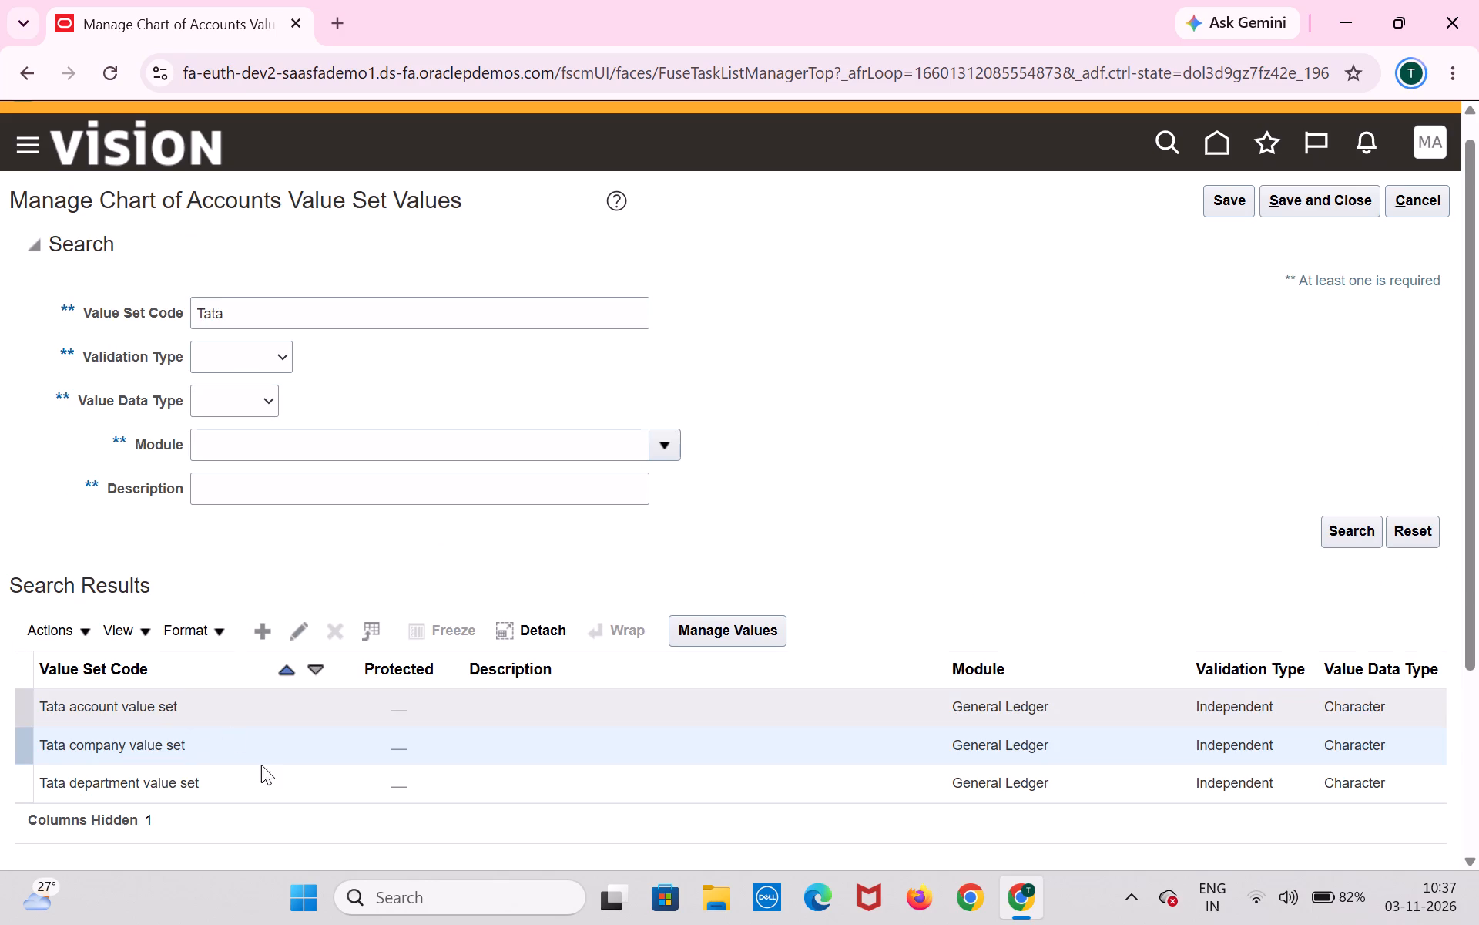
# Add value 0000 with description default to the Tata department value set, save it and return to the Financials setup tasks.
pyautogui.click(270, 792)
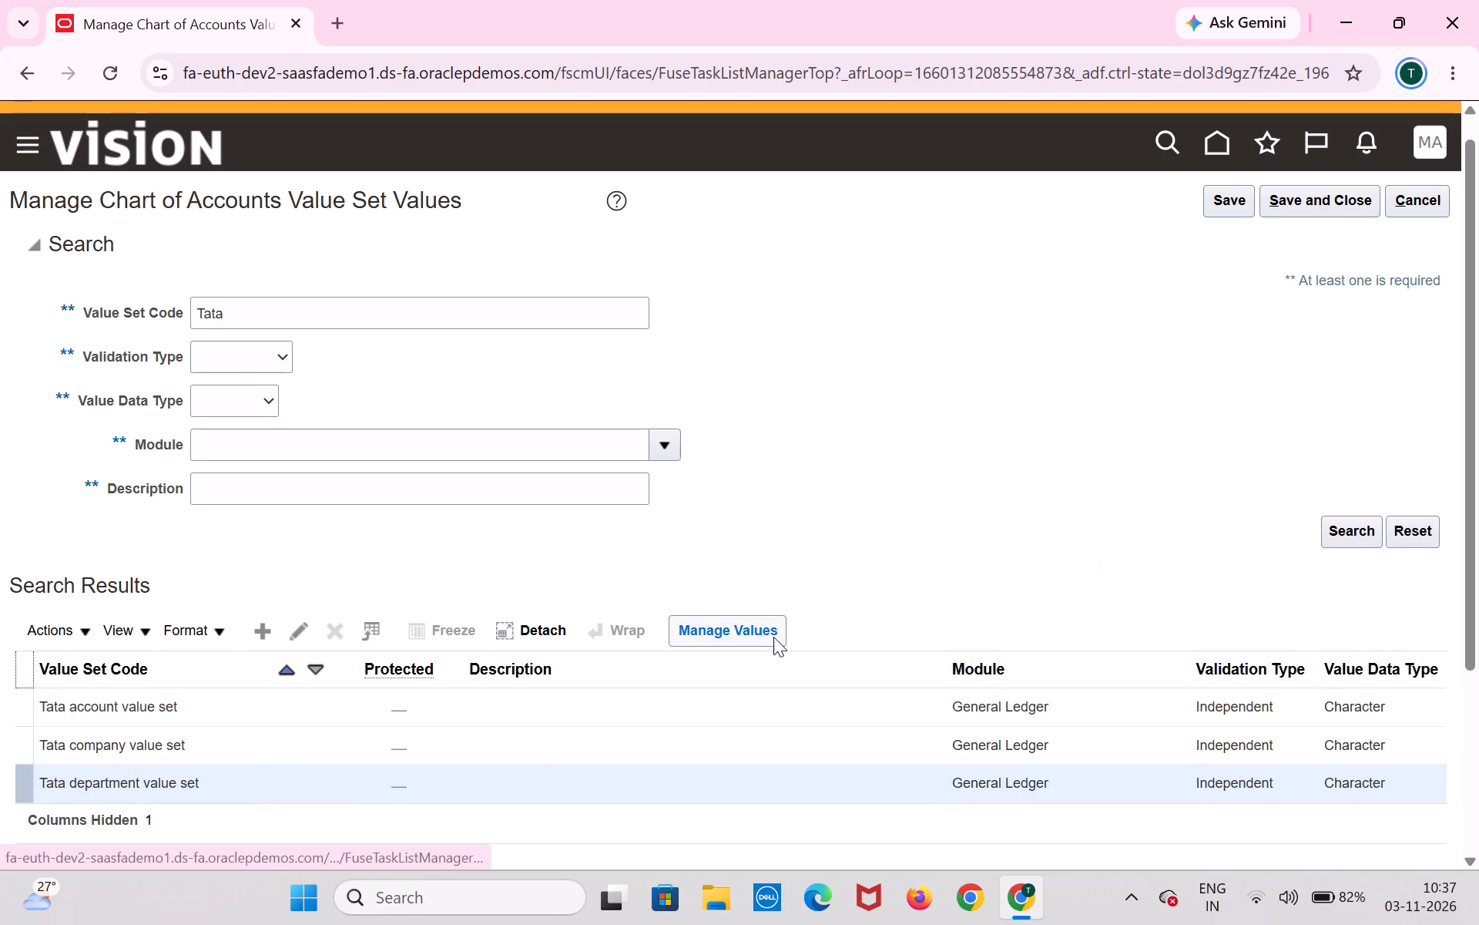
pyautogui.click(773, 634)
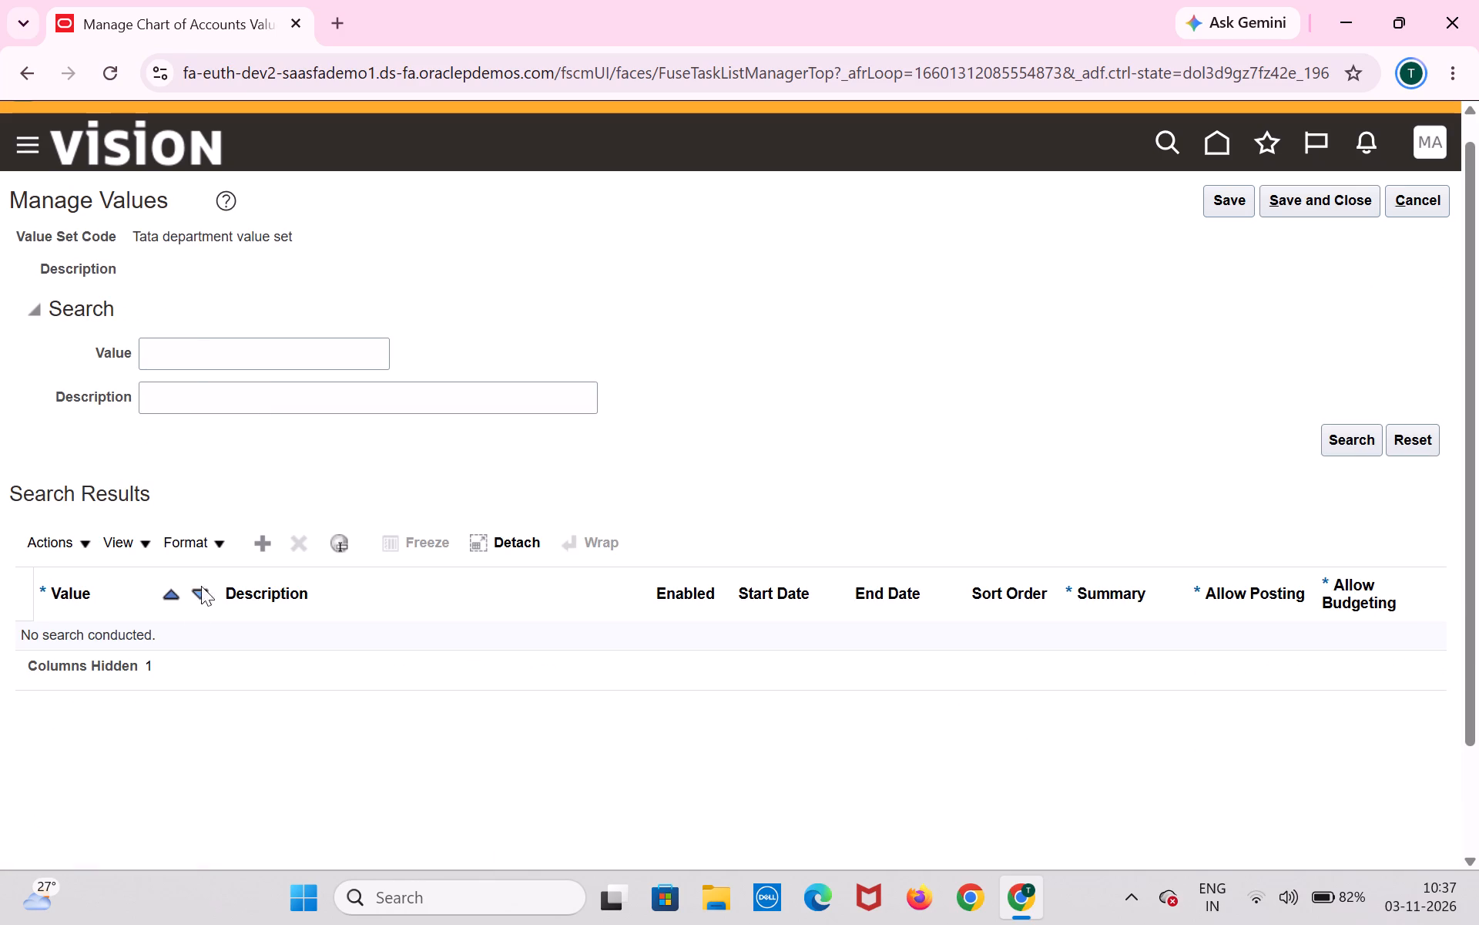
pyautogui.click(264, 537)
pyautogui.click(127, 662)
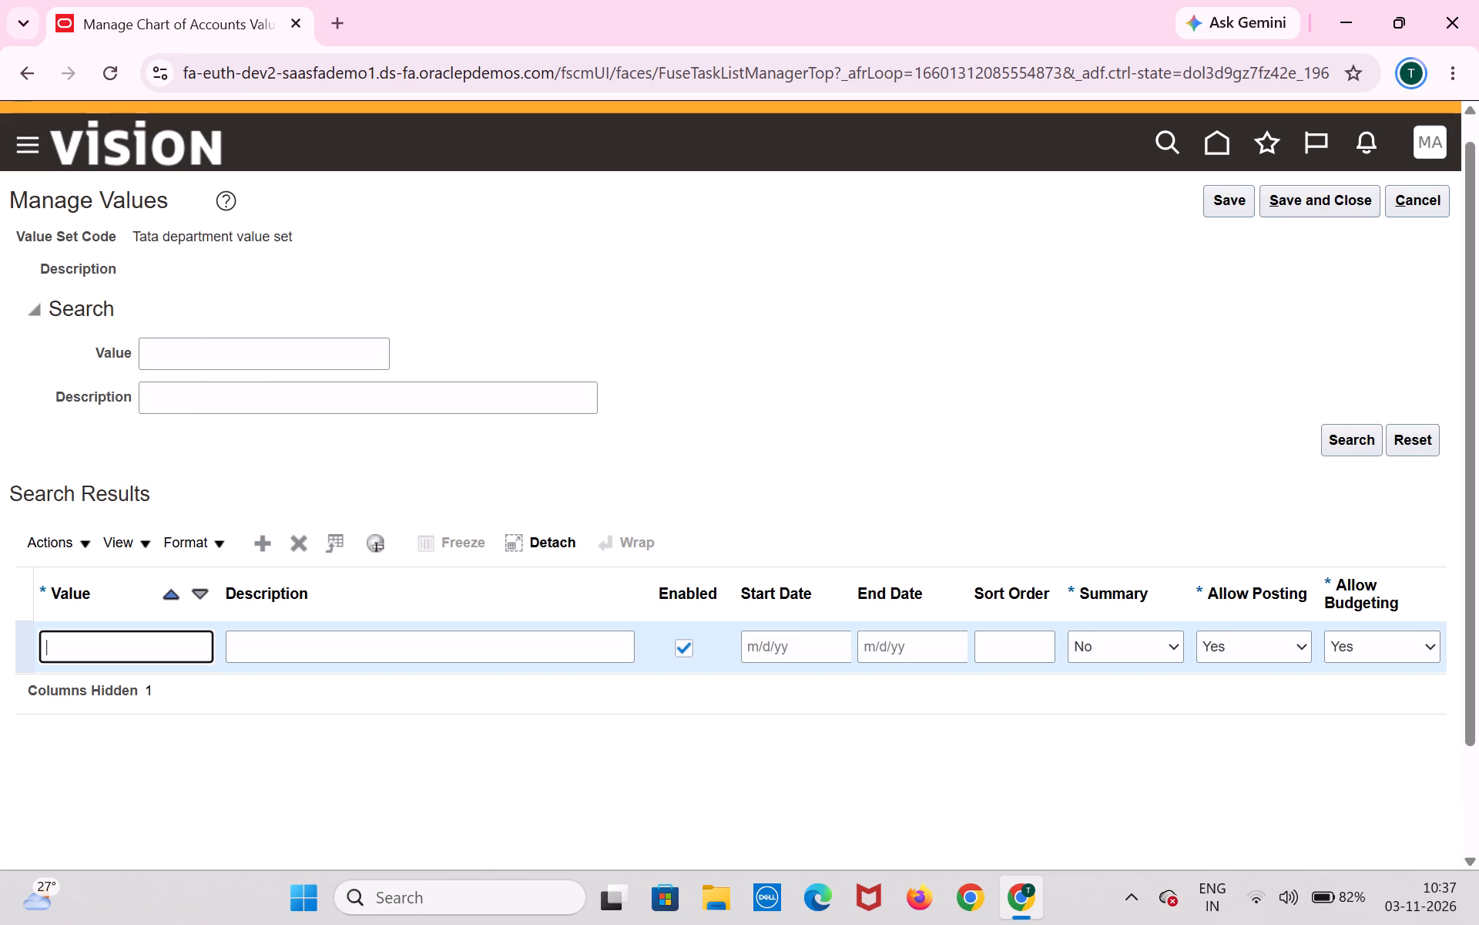
pyautogui.write('00')
pyautogui.write('00')
pyautogui.press('Tab')
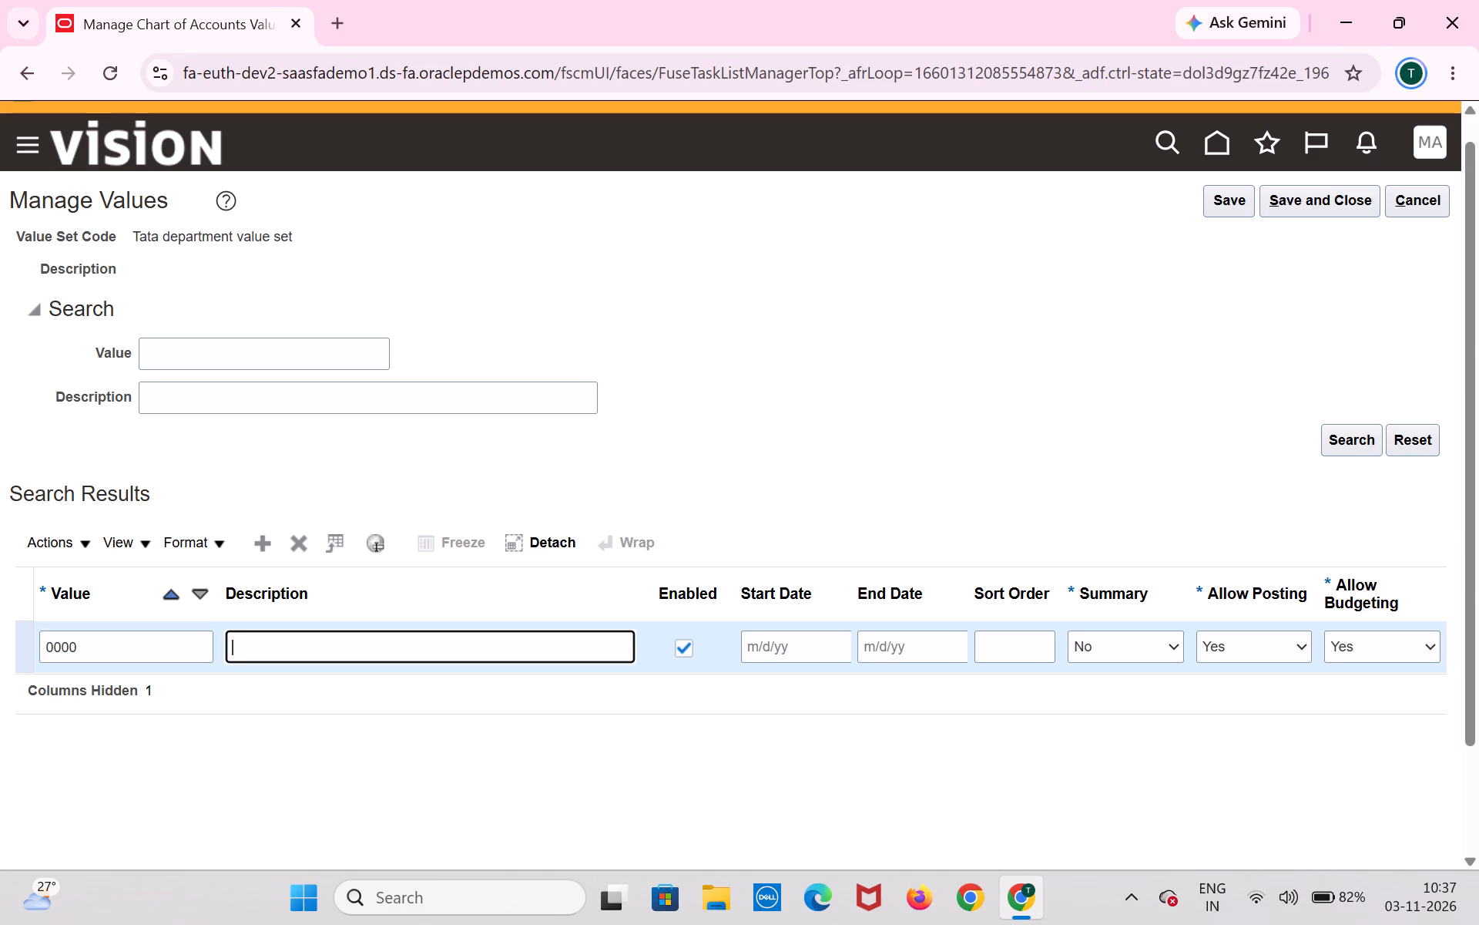
pyautogui.write('default')
pyautogui.click(1309, 187)
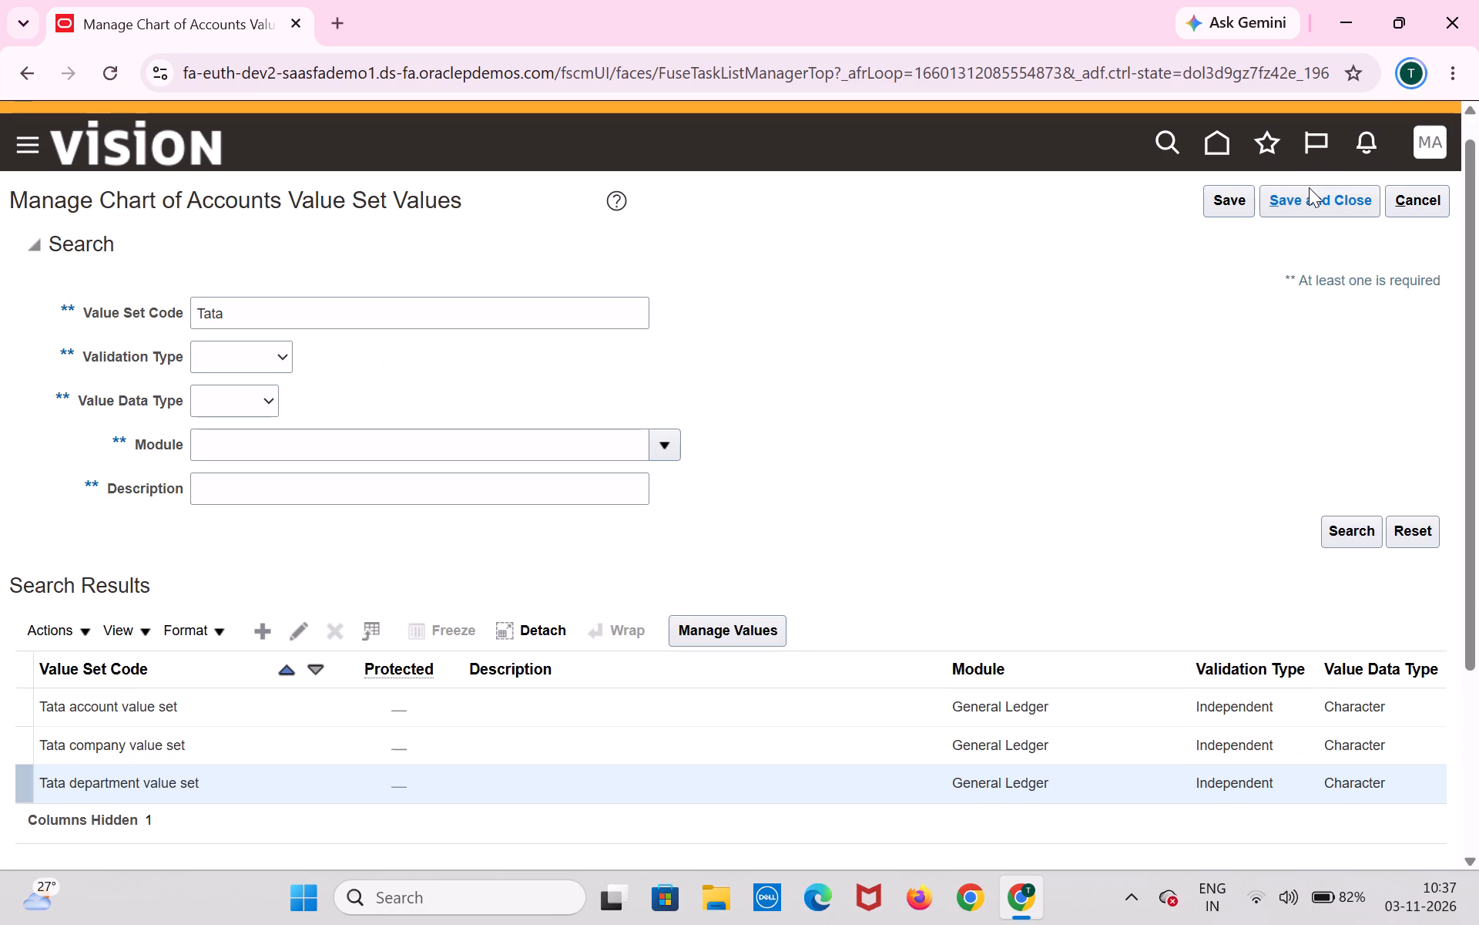
pyautogui.click(1309, 187)
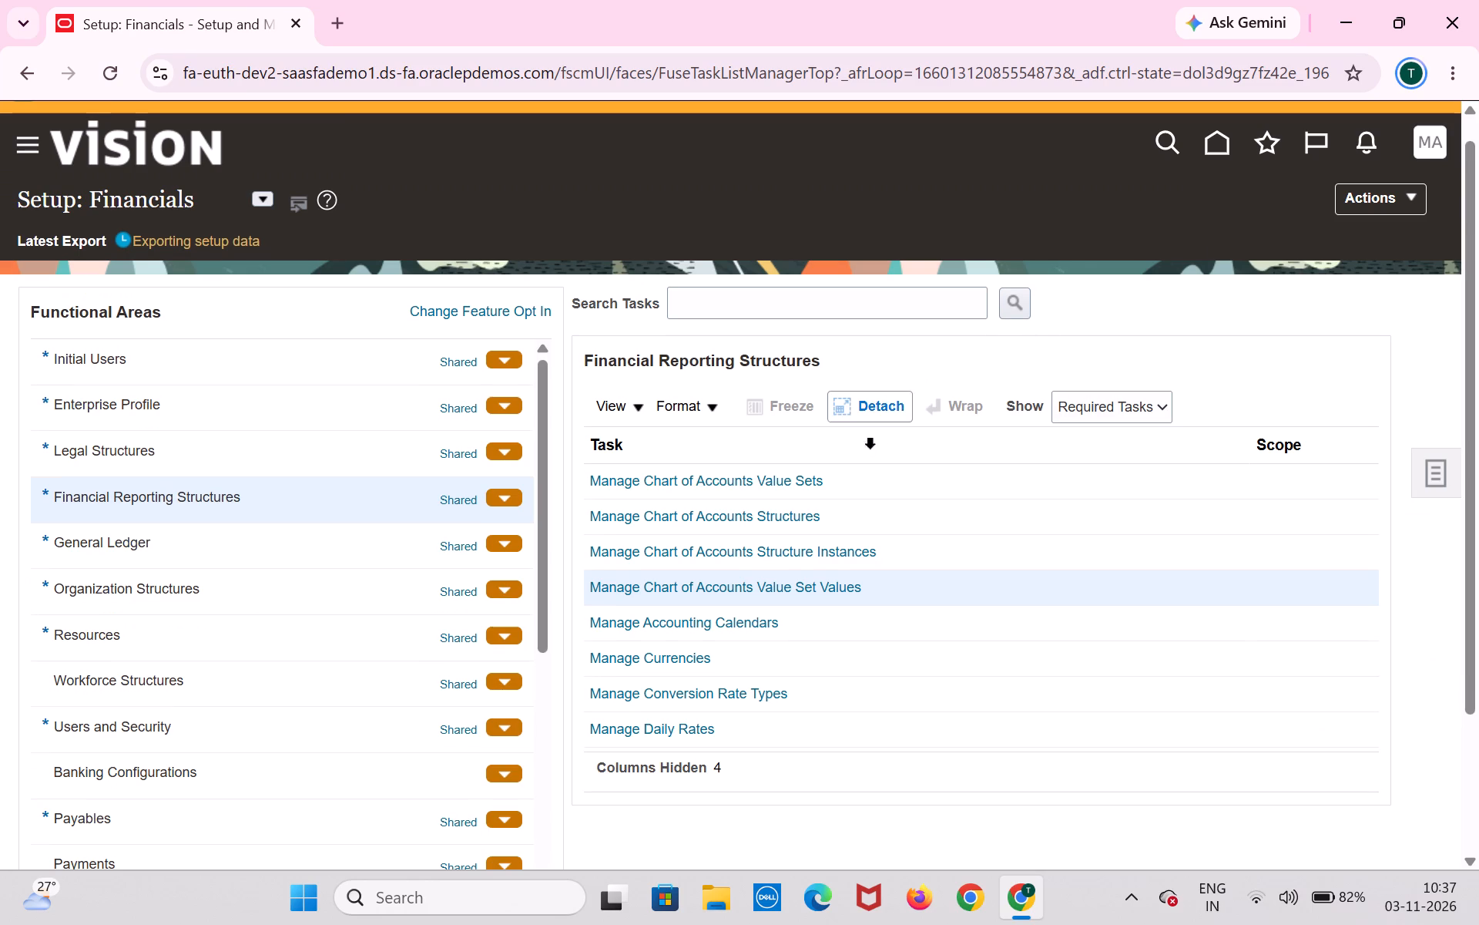
# Find the General Ledger Accounting Flexfield (GL#) in the Manage Chart of Accounts Structures task and deploy it.
pyautogui.click(791, 519)
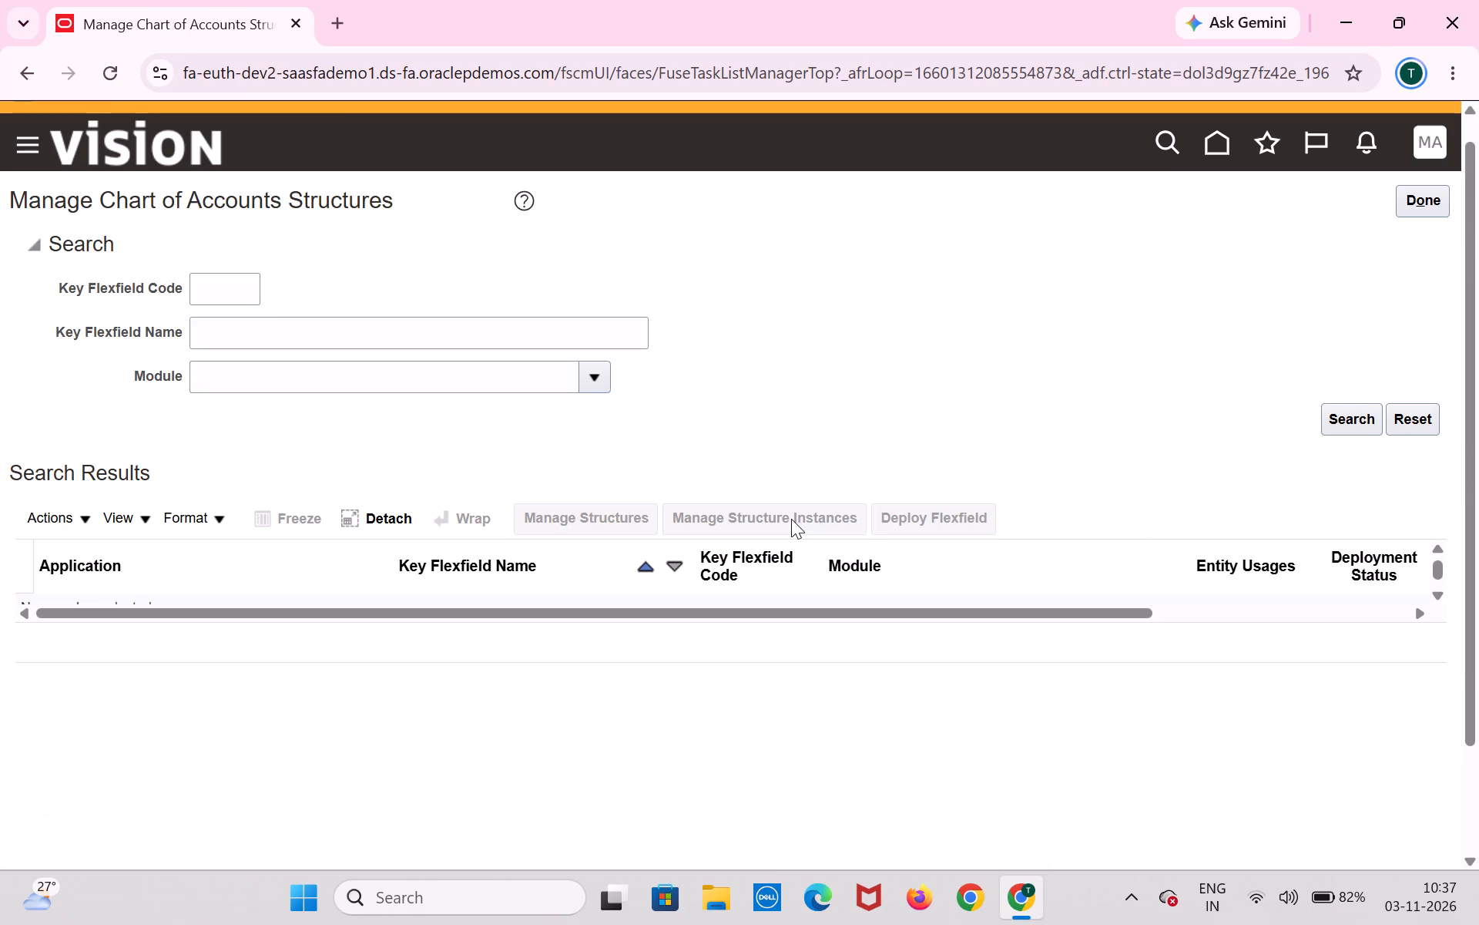
pyautogui.click(1360, 405)
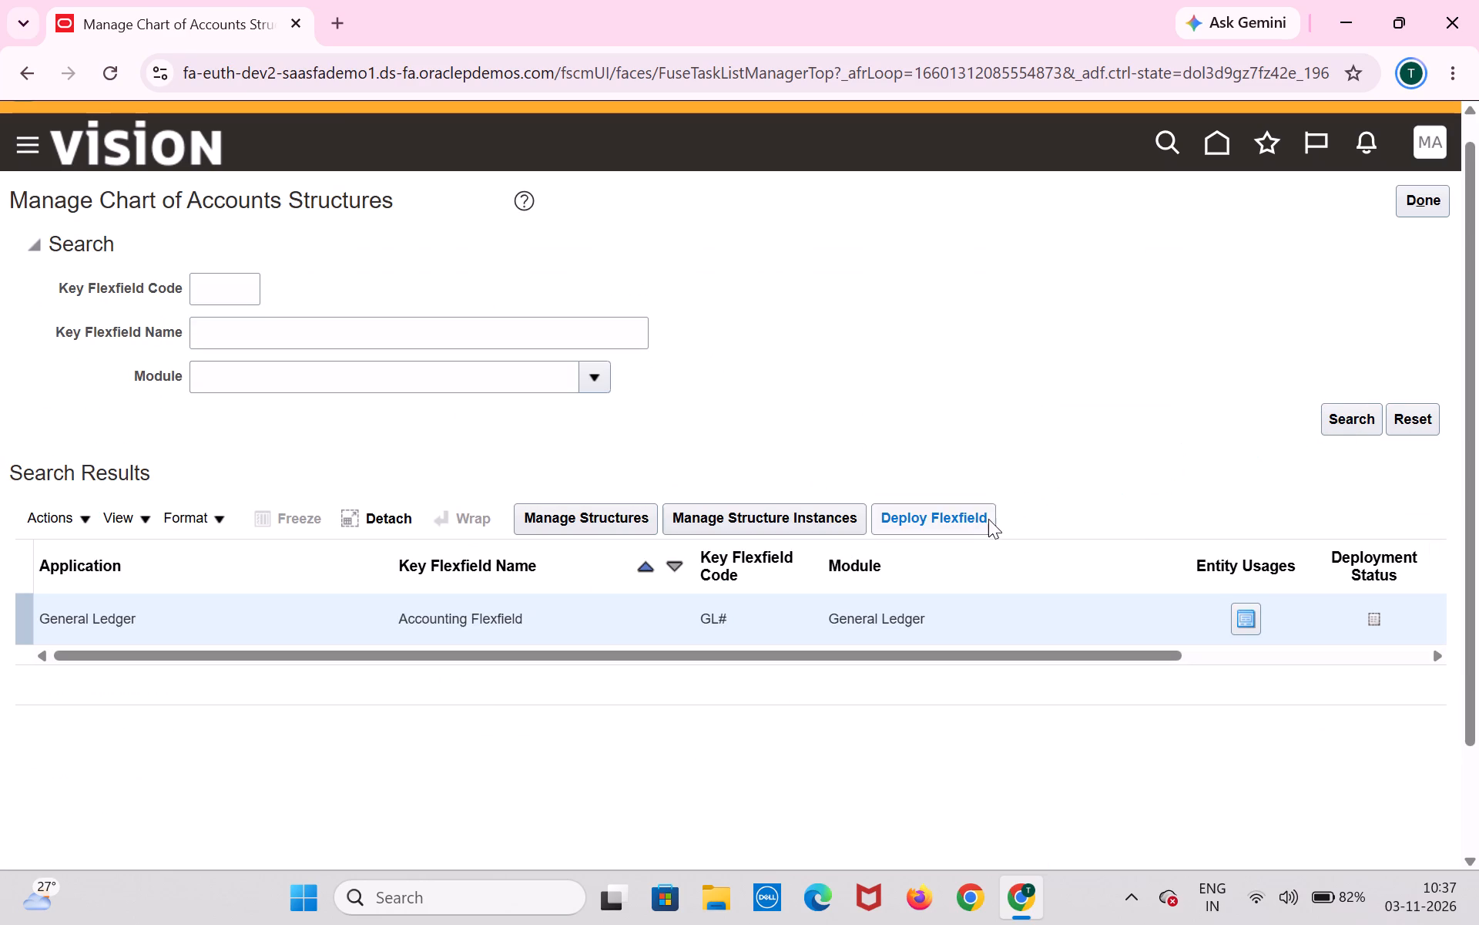
pyautogui.click(981, 520)
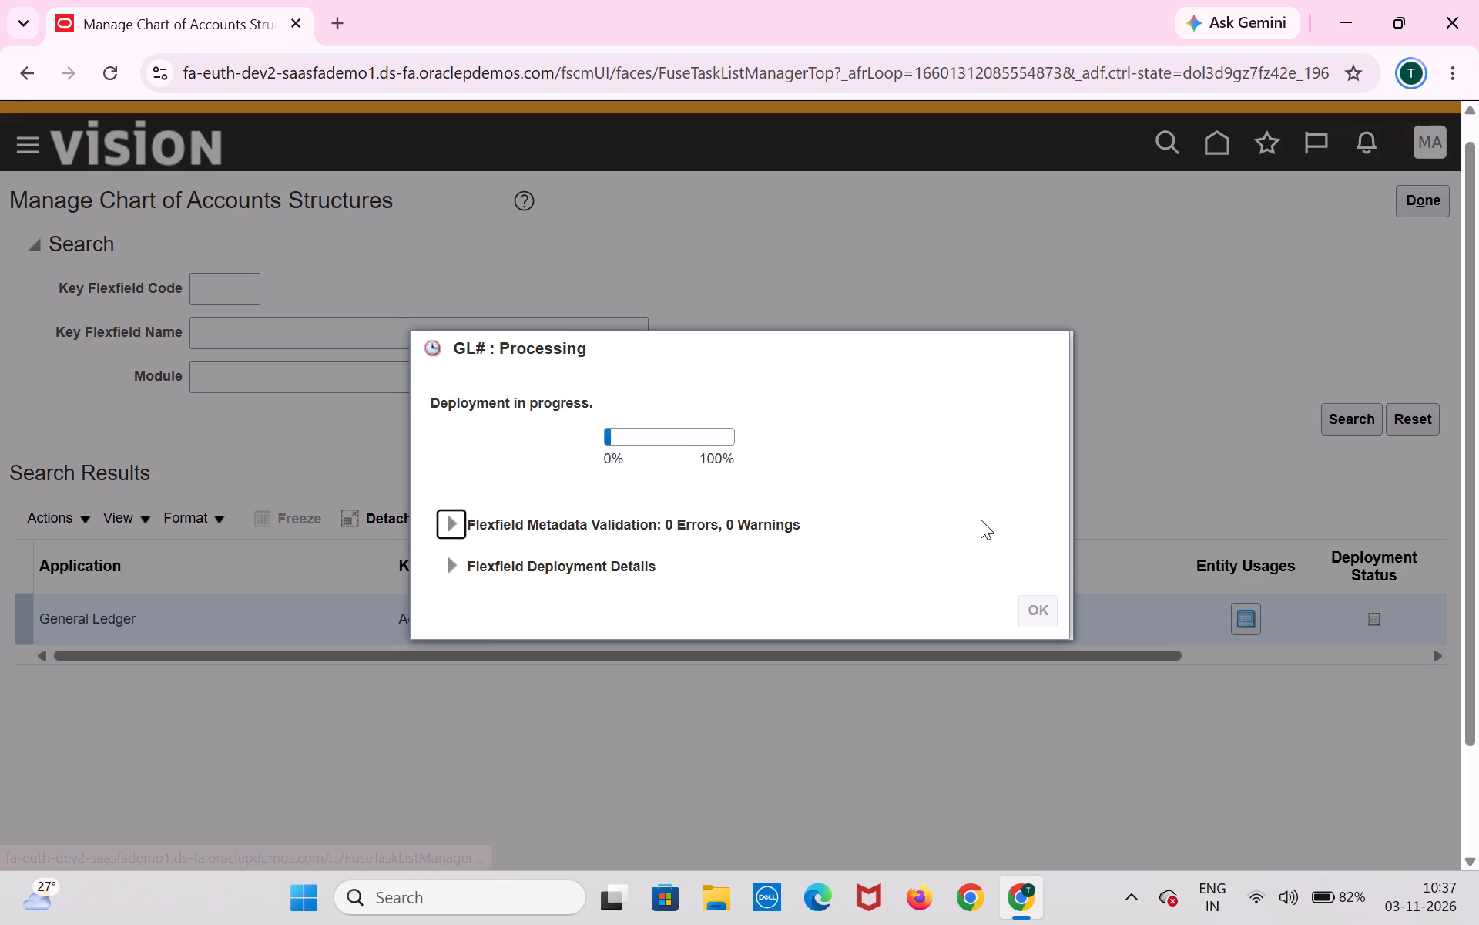